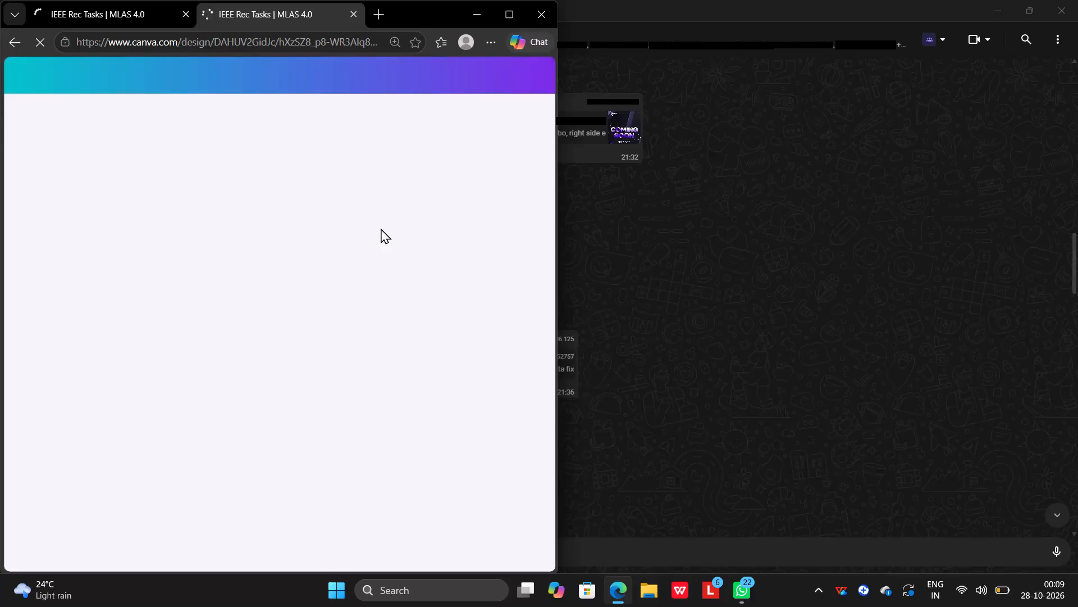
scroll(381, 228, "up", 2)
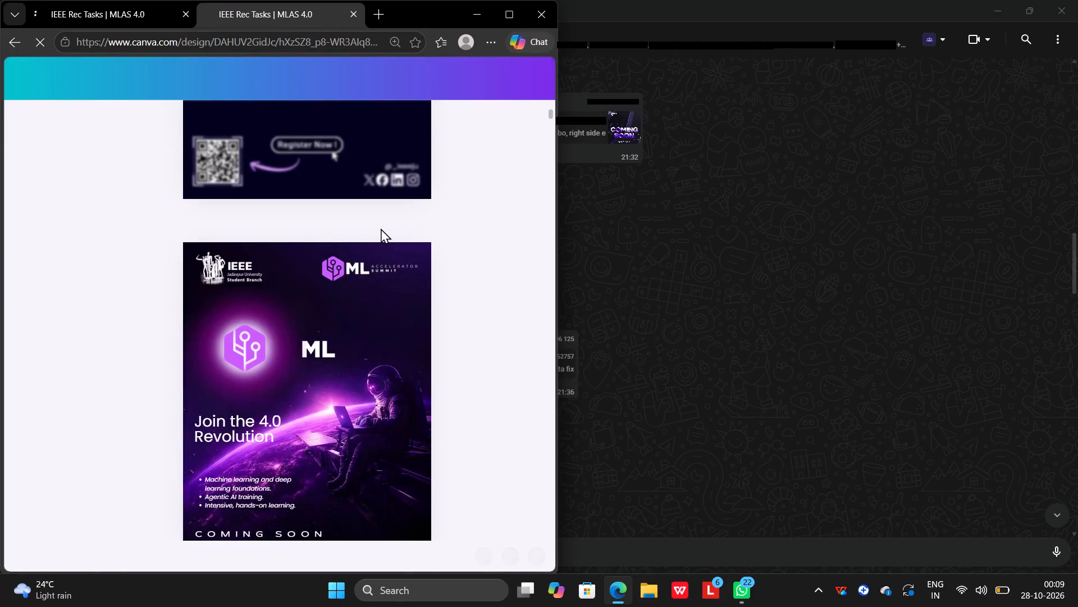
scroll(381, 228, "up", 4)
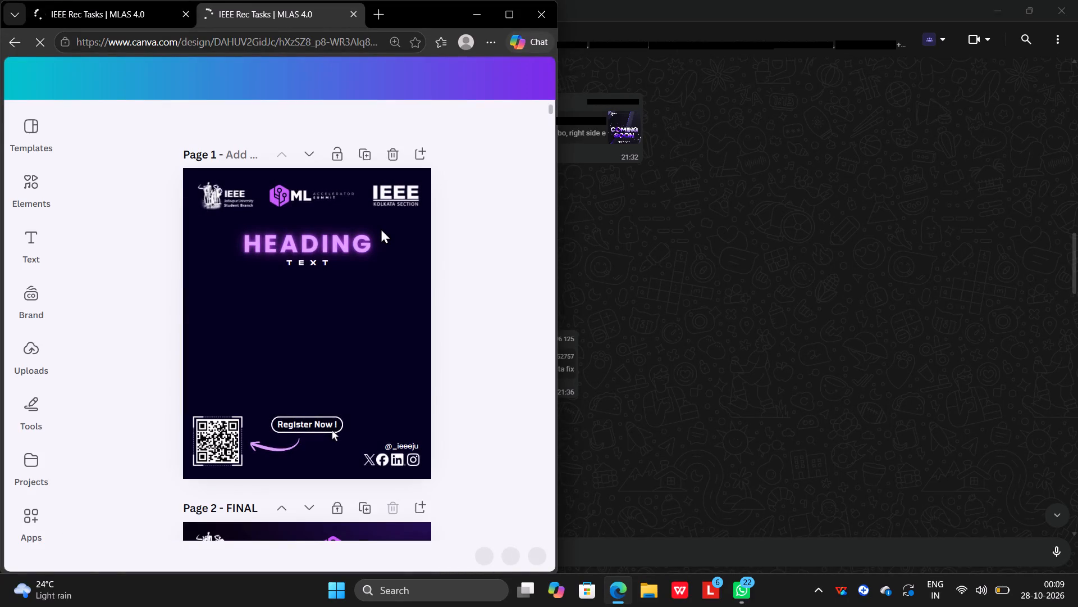
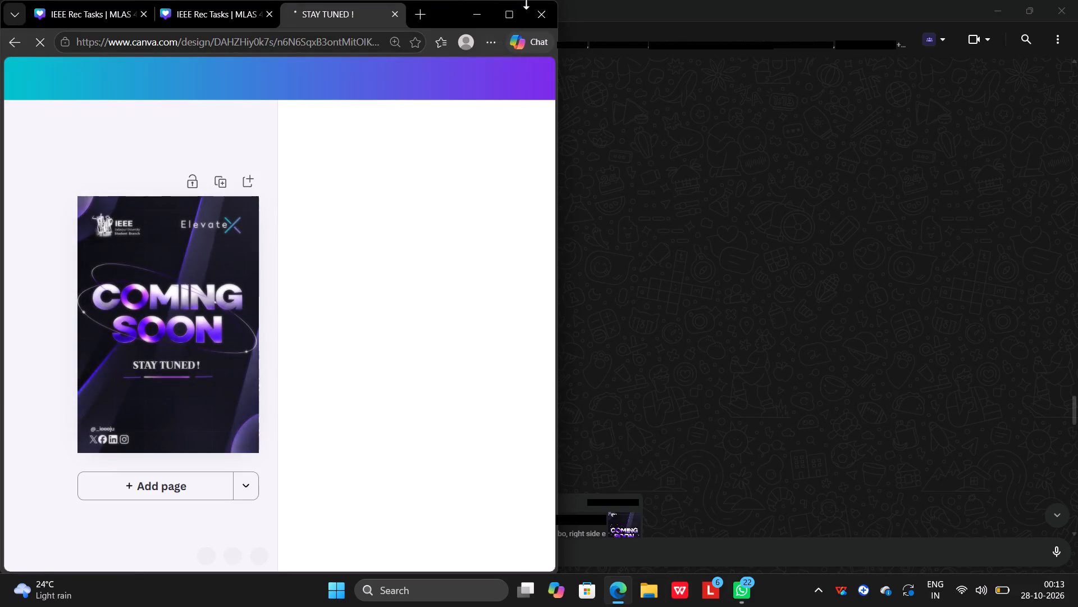
Maximize the browser window and close the poster printing options for the STAY TUNED ! design.
left_click(513, 8)
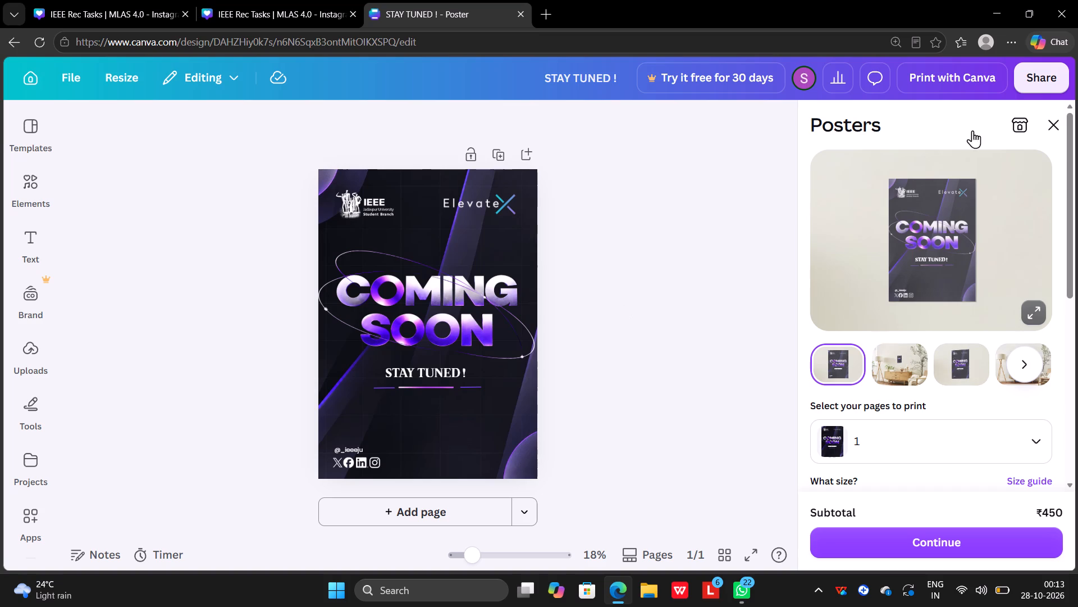
left_click(1052, 119)
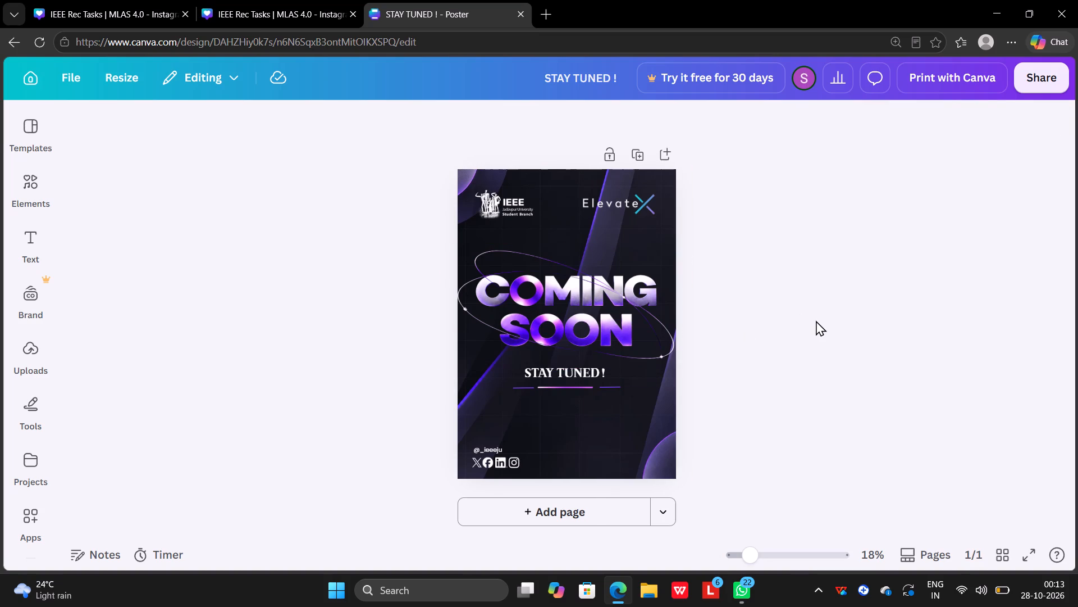
Check the sharing options of the STAY TUNED ! poster and close them.
left_click(1031, 89)
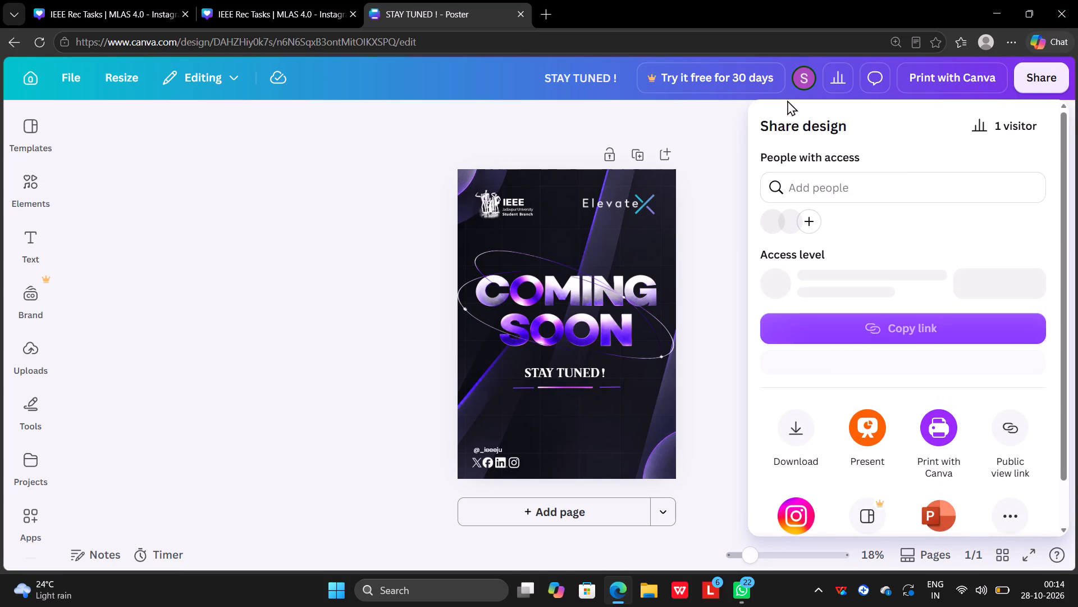
left_click(356, 247)
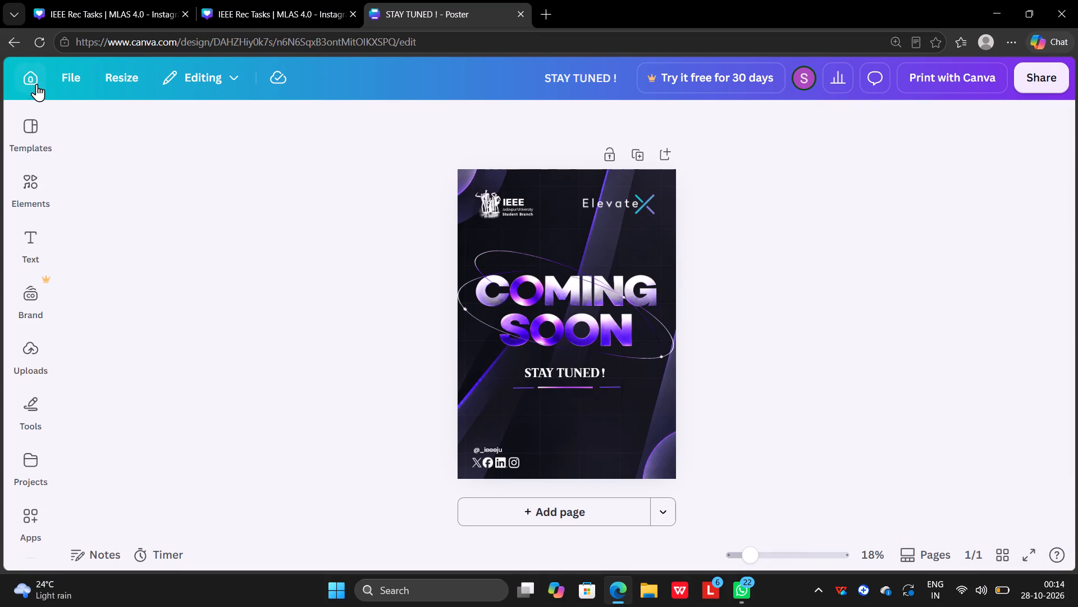
Go to the Canva home page, dismiss the 30-day trial offer and browse to the Continue designing section.
left_click(36, 82)
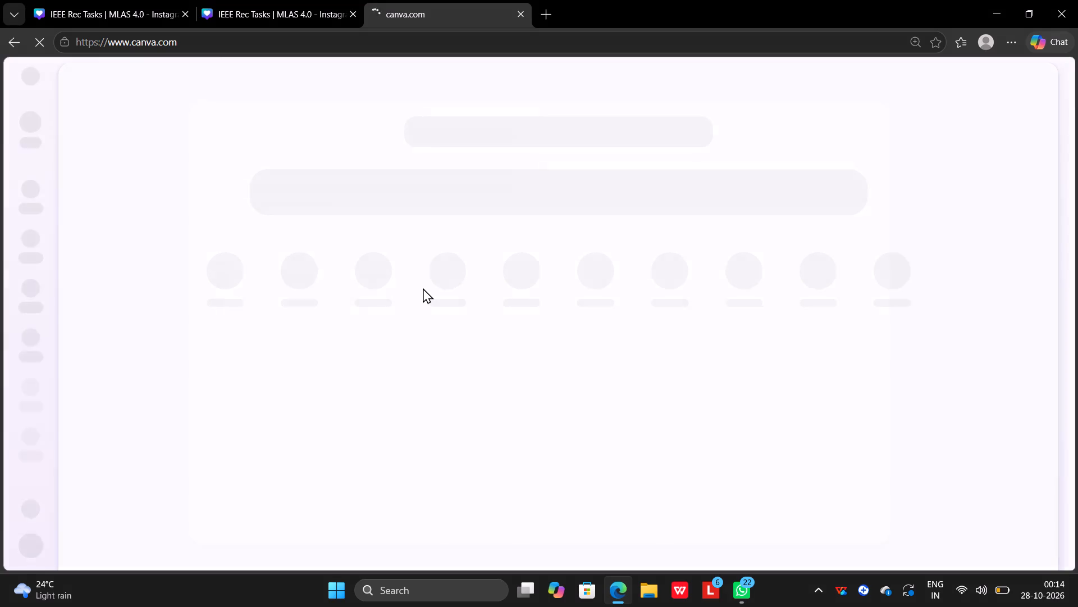
left_click(912, 107)
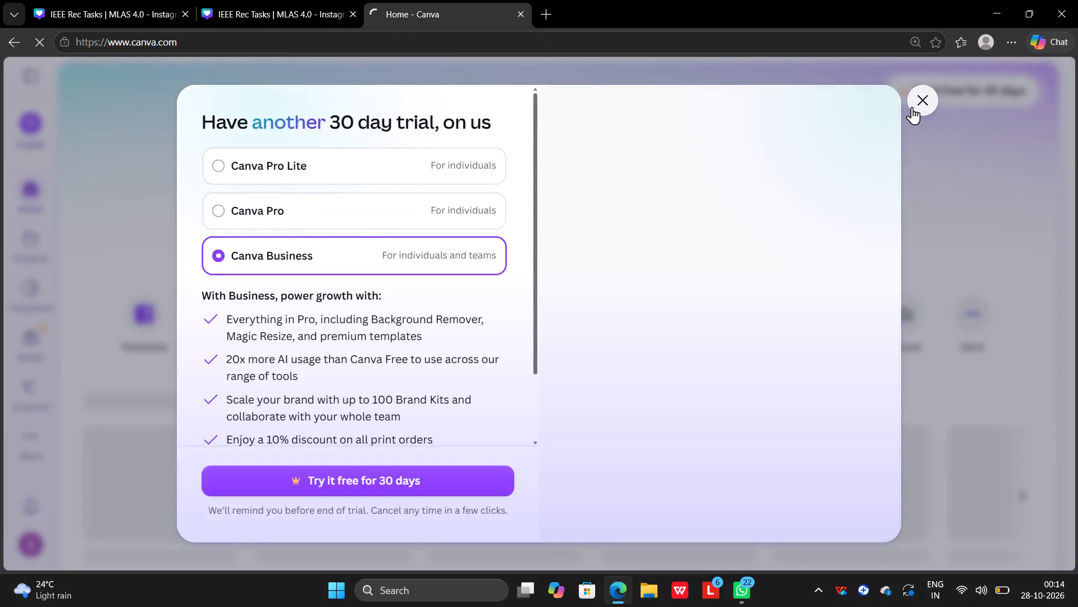
scroll(449, 397, "down", 3)
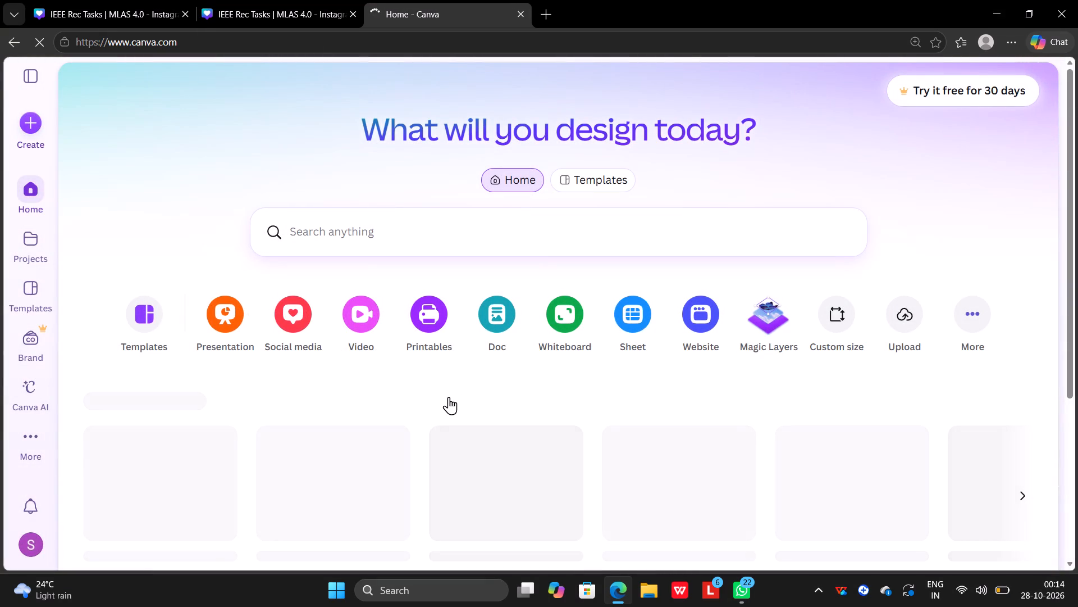
scroll(449, 397, "down", 1)
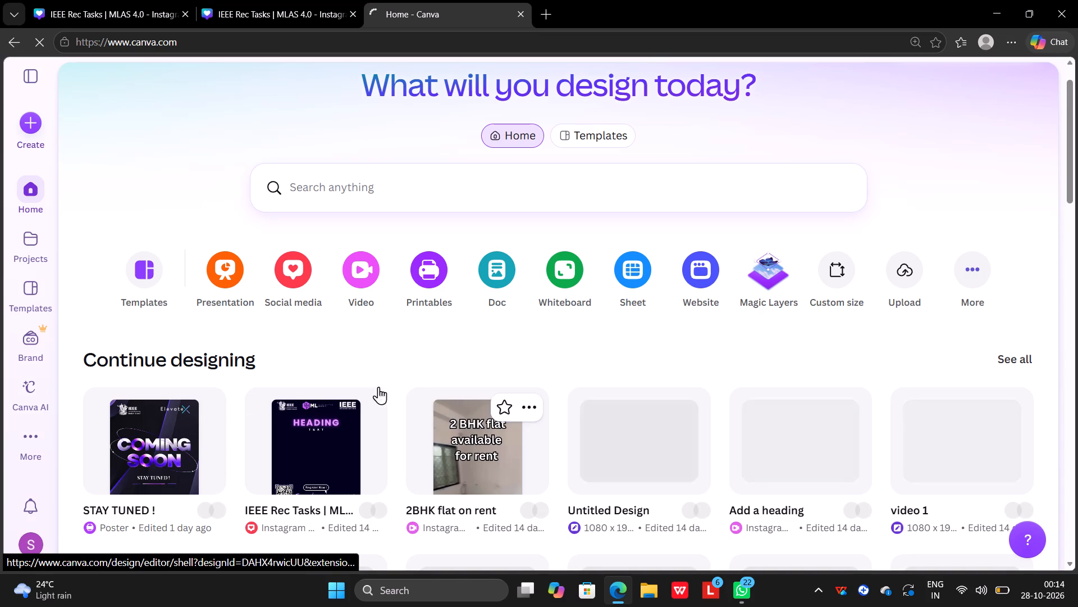
Make a copy of the STAY TUNED ! poster design.
left_click(205, 405)
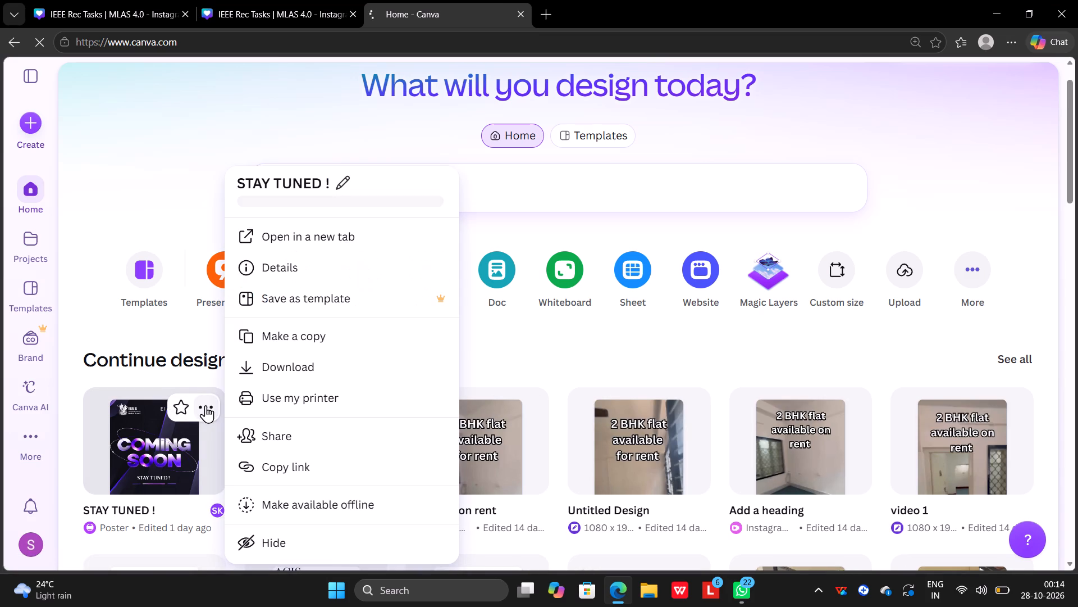
left_click(322, 336)
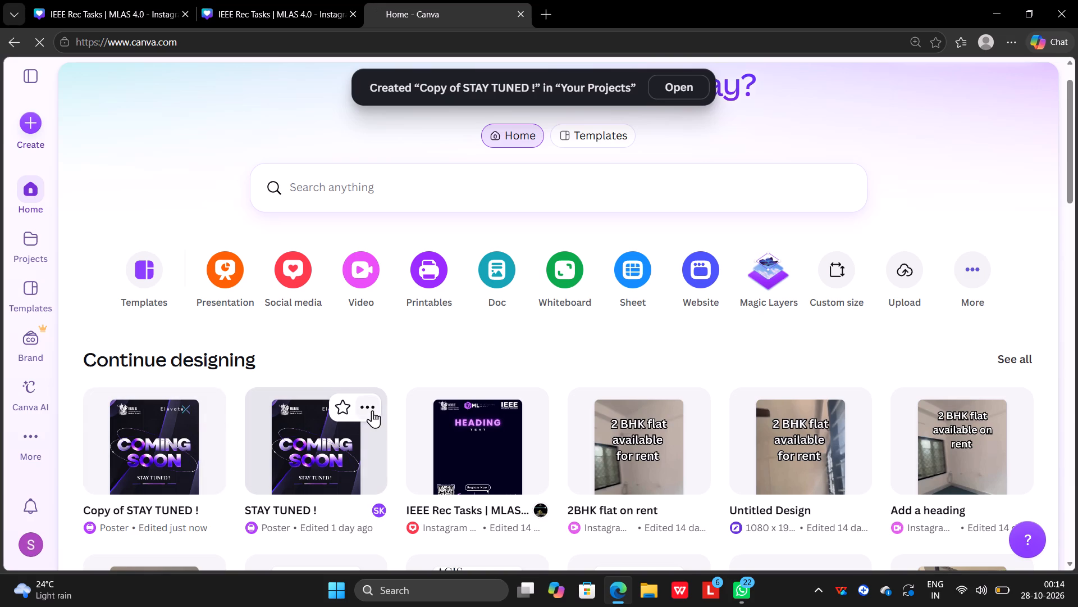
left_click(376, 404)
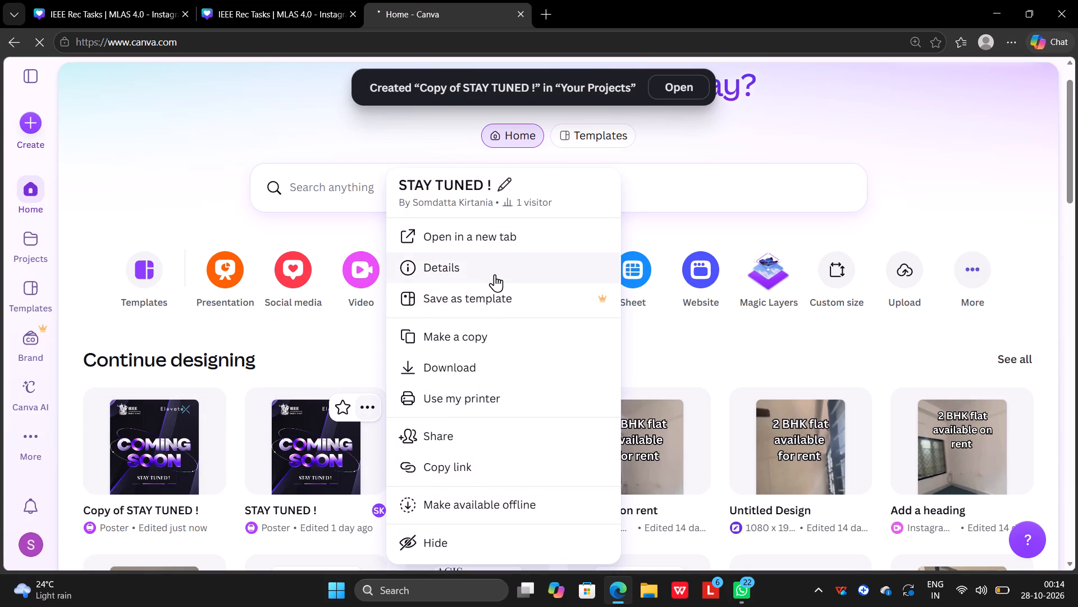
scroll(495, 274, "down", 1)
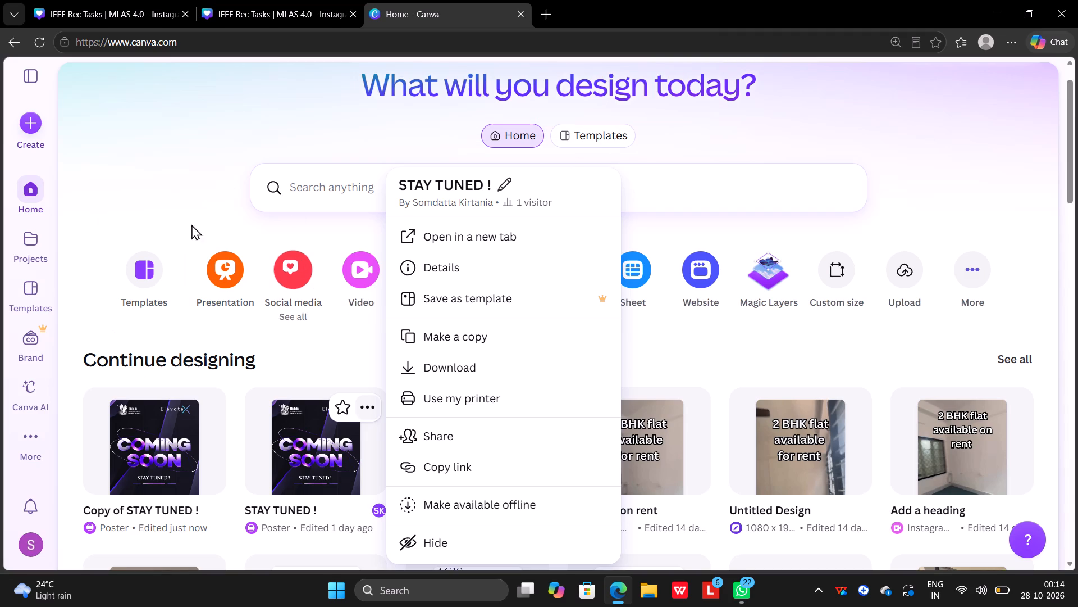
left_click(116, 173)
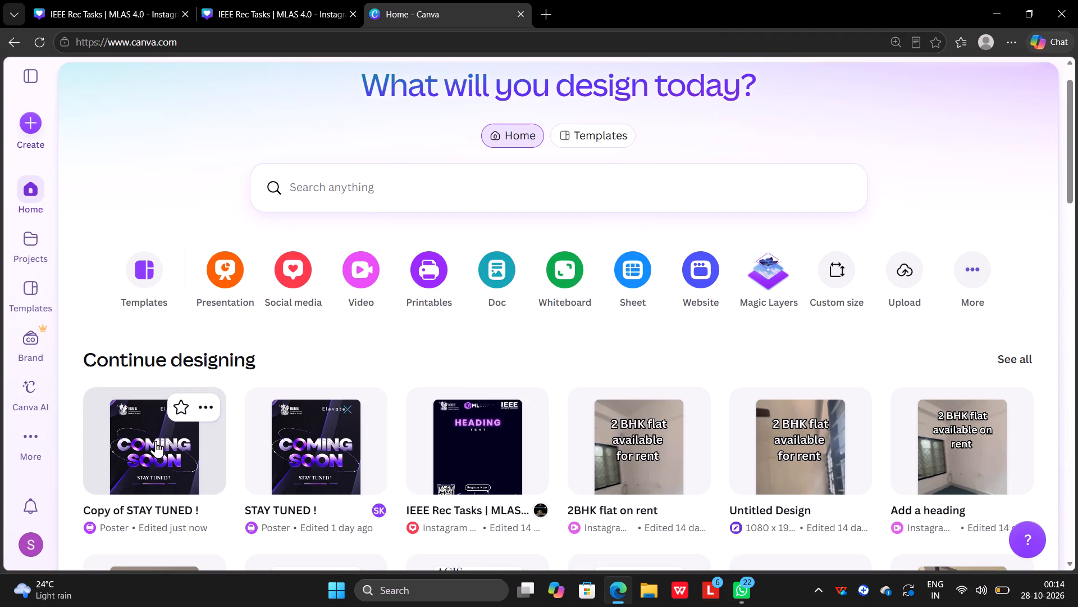
Open the Copy of STAY TUNED ! poster for editing.
left_click(158, 455)
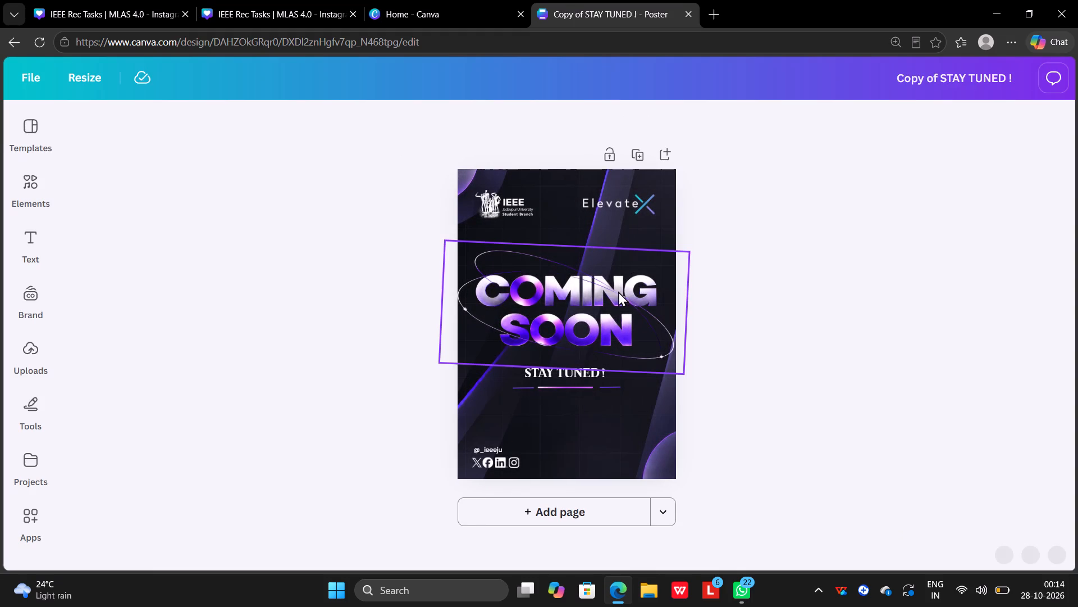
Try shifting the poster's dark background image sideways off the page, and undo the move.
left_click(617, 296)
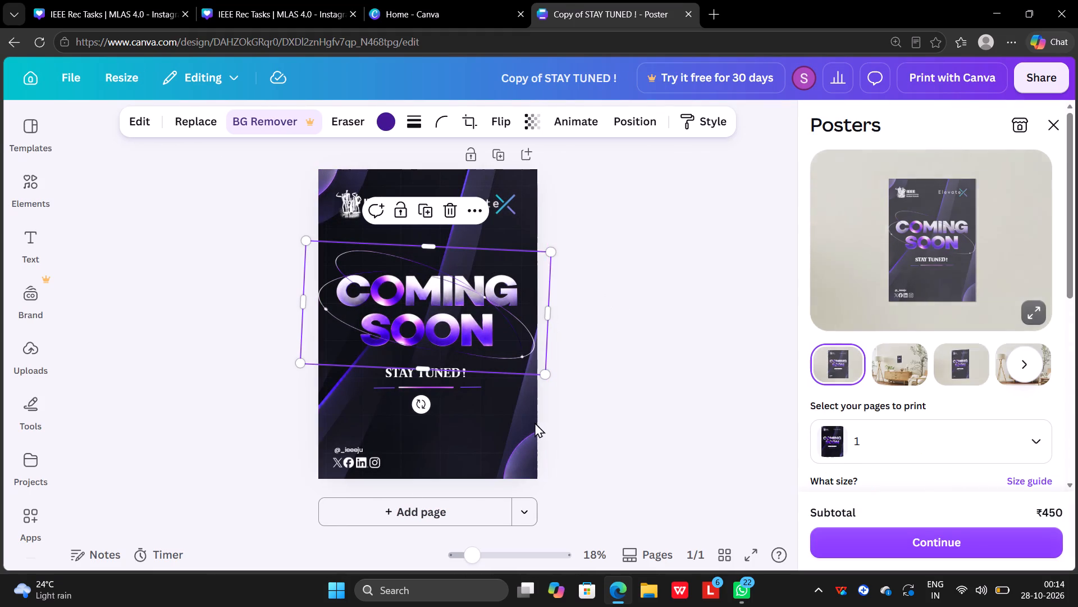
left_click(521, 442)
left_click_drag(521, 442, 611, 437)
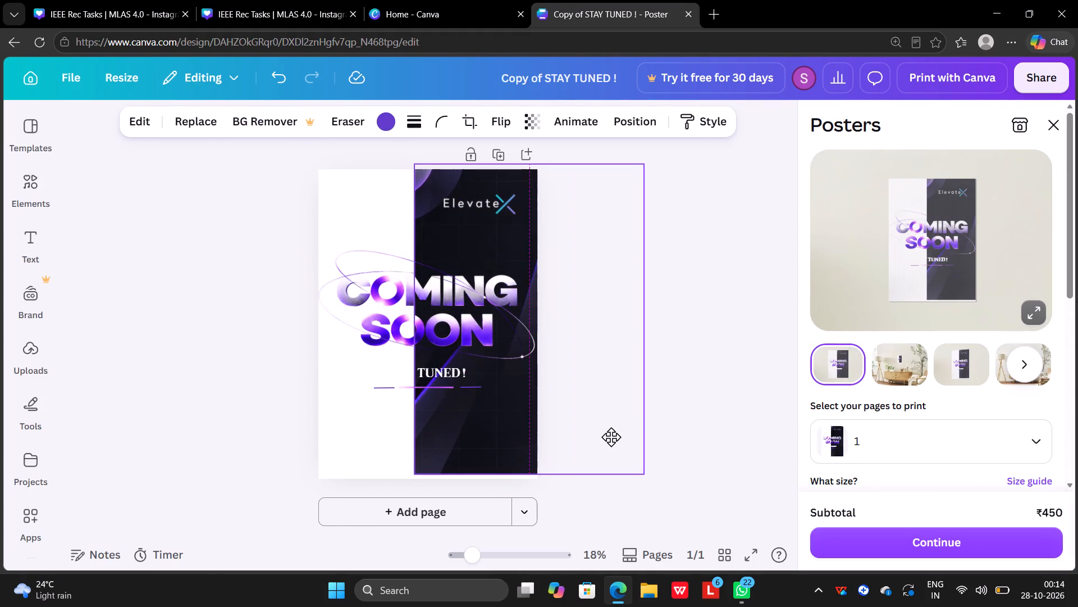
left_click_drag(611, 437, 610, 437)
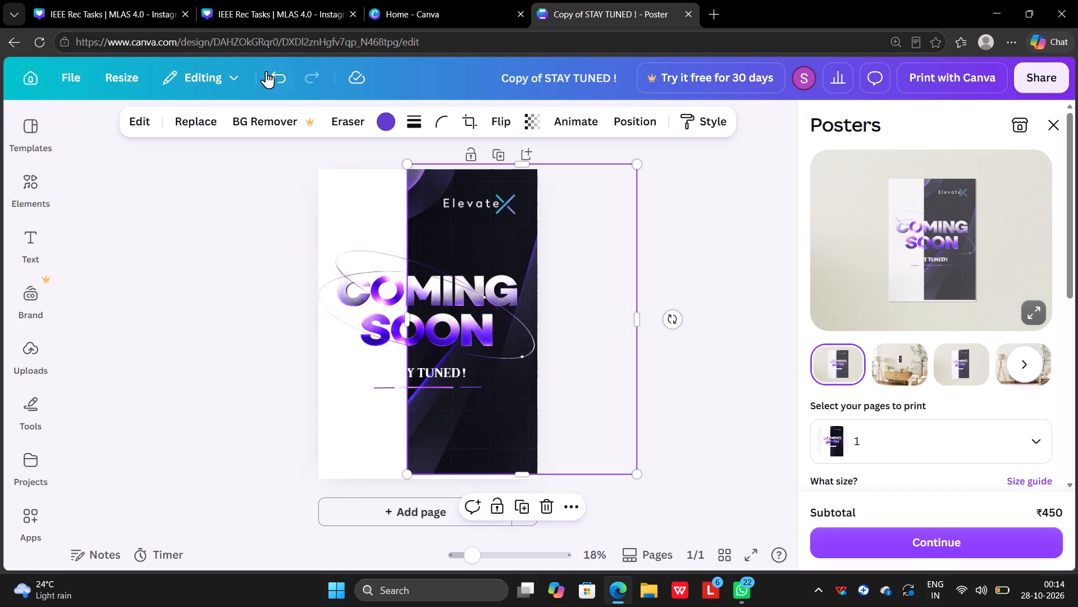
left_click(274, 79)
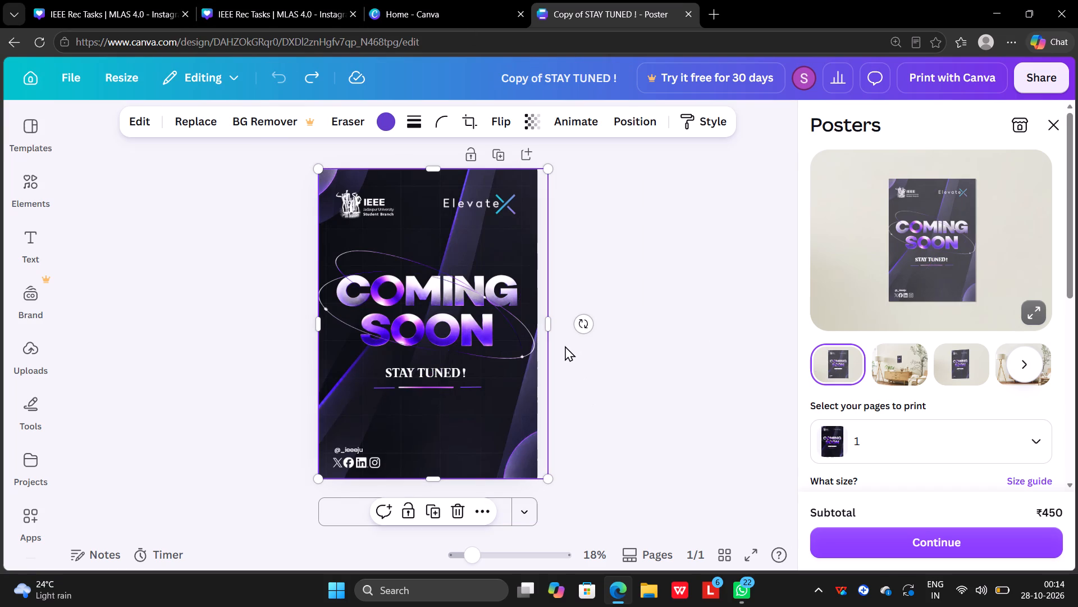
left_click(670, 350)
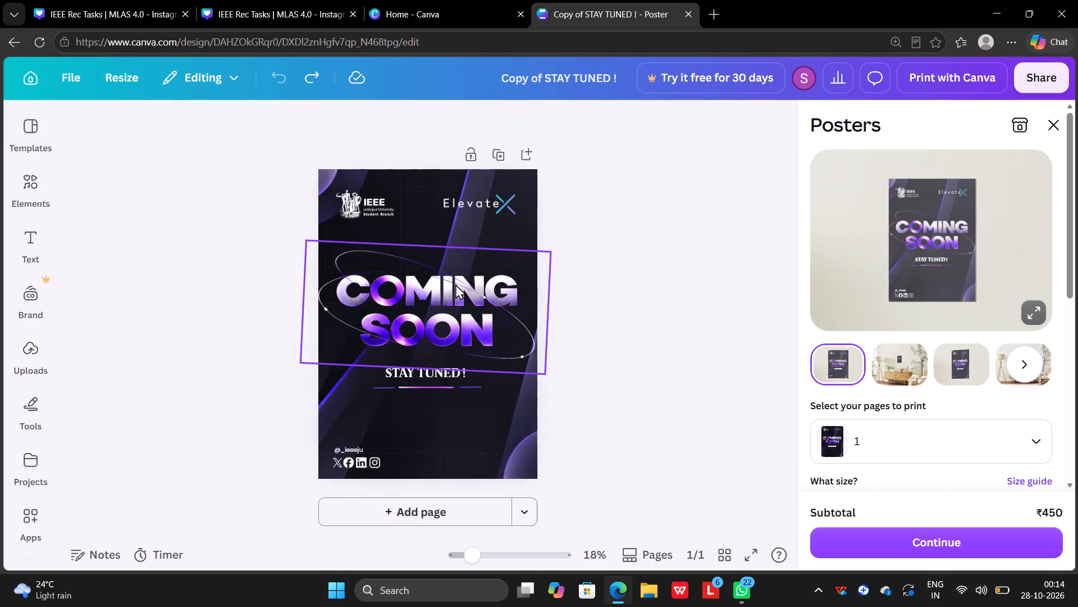
Delete the orbit ring graphic and the COMING and SOON title images from the poster.
left_click(455, 284)
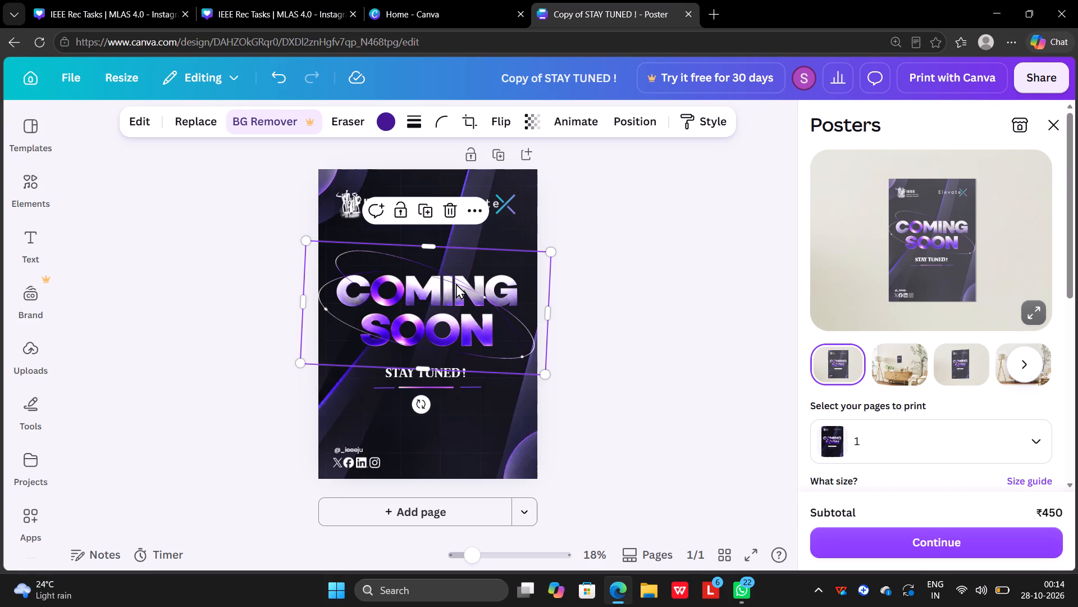
key("BackSpace")
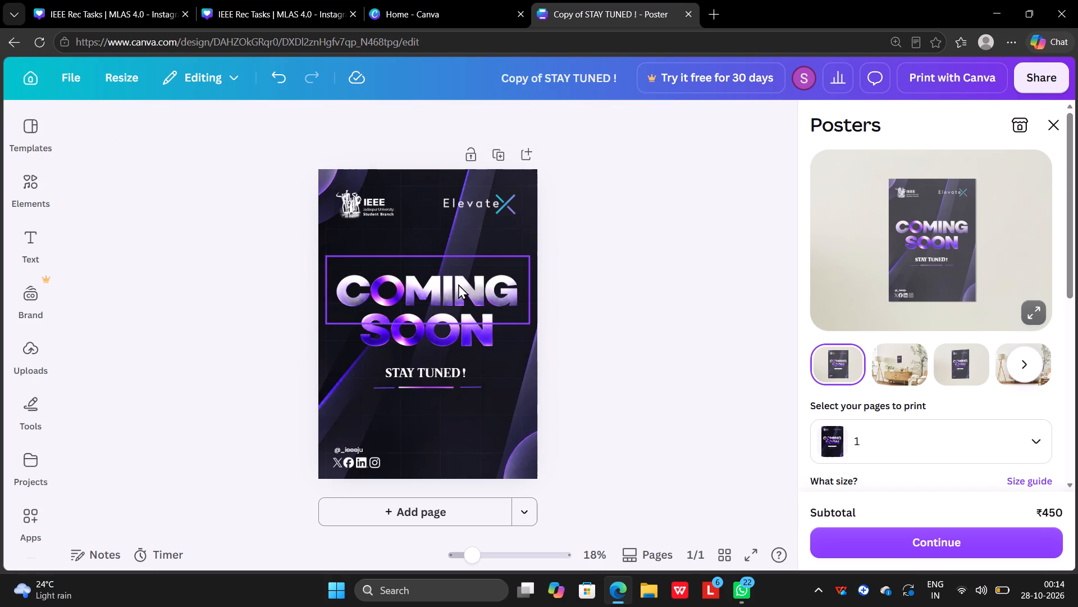
left_click(458, 286)
left_click(450, 224)
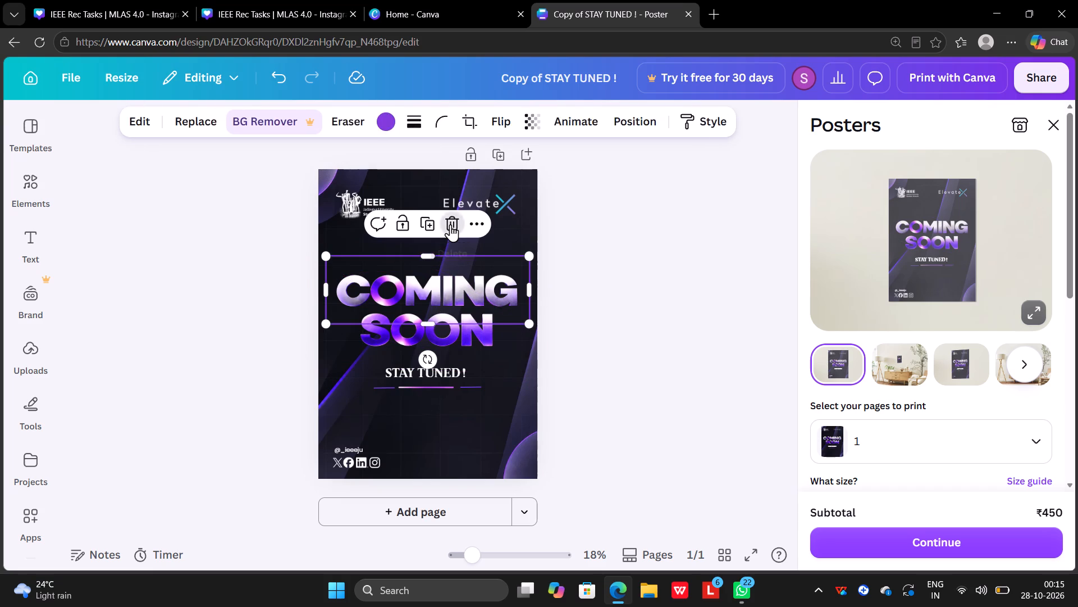
left_click(444, 314)
left_click(450, 268)
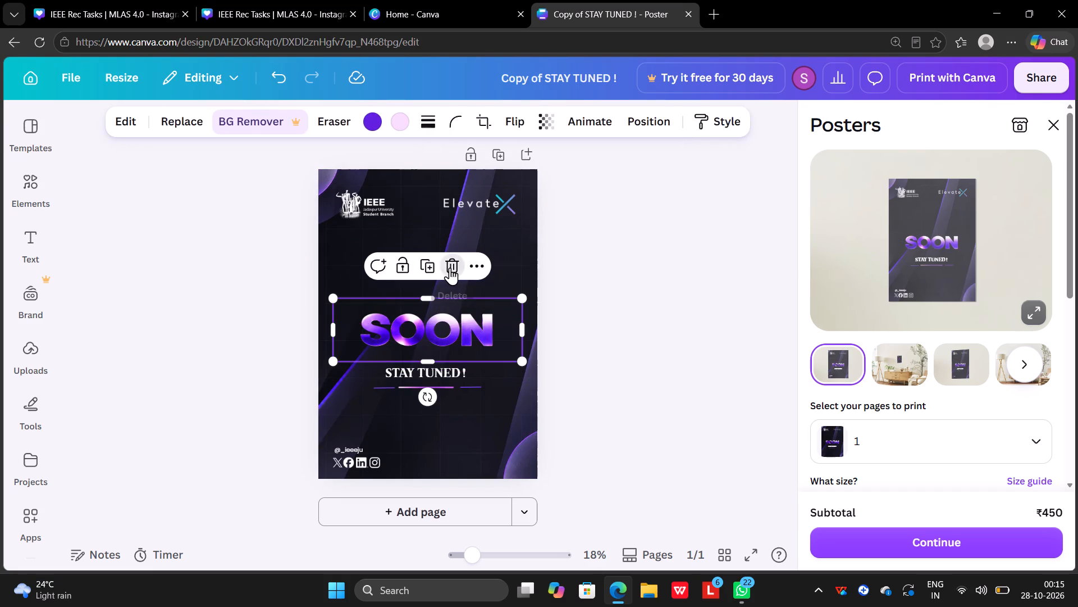
Delete the STAY TUNED ! text and the three short divider lines beneath it.
left_click(441, 363)
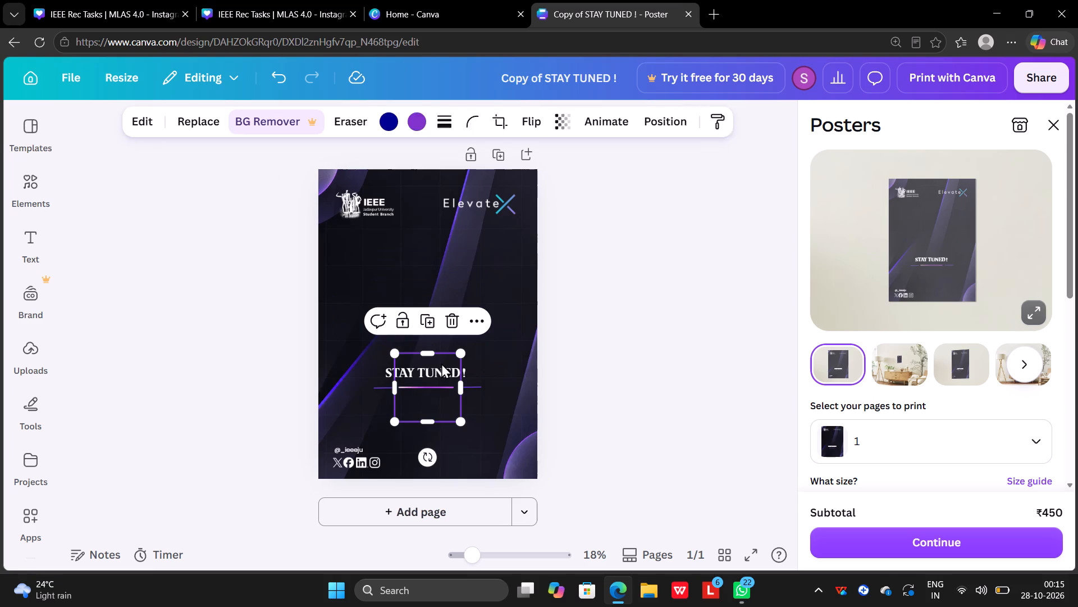
left_click(452, 321)
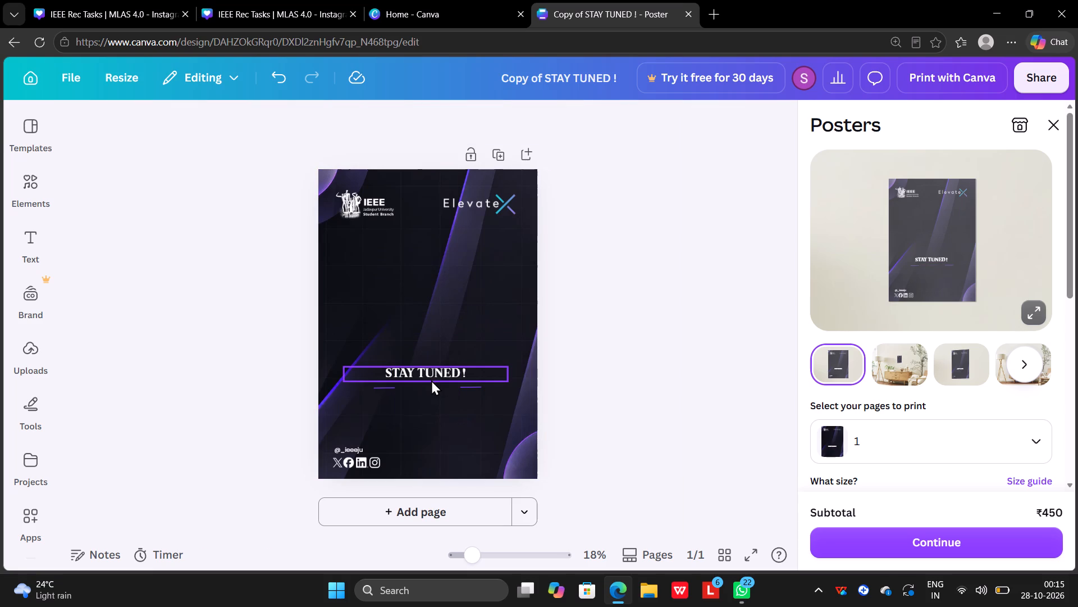
left_click(431, 378)
left_click(452, 332)
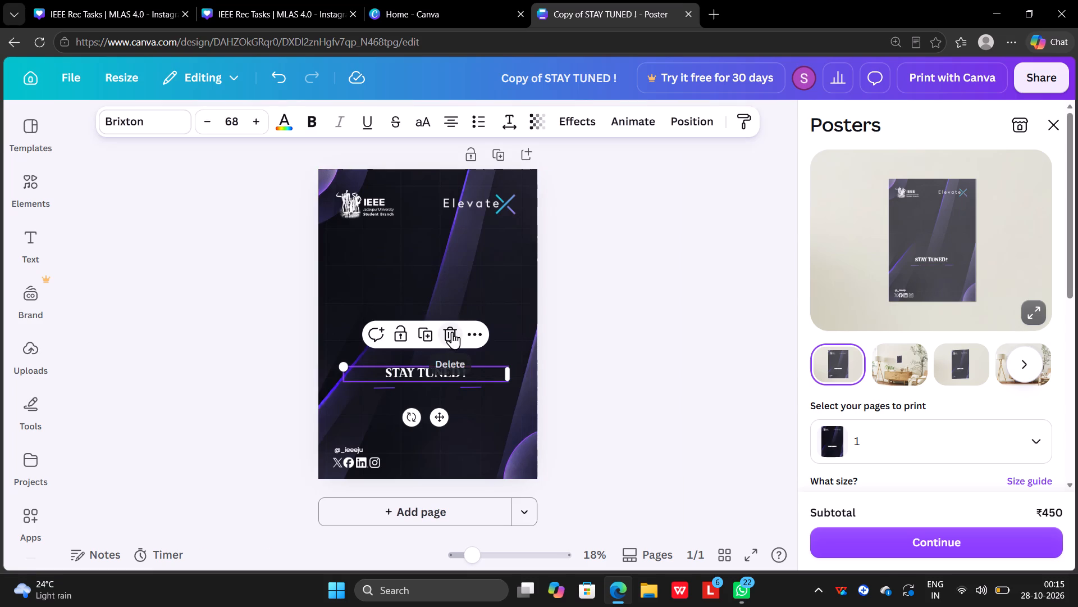
left_click(477, 387)
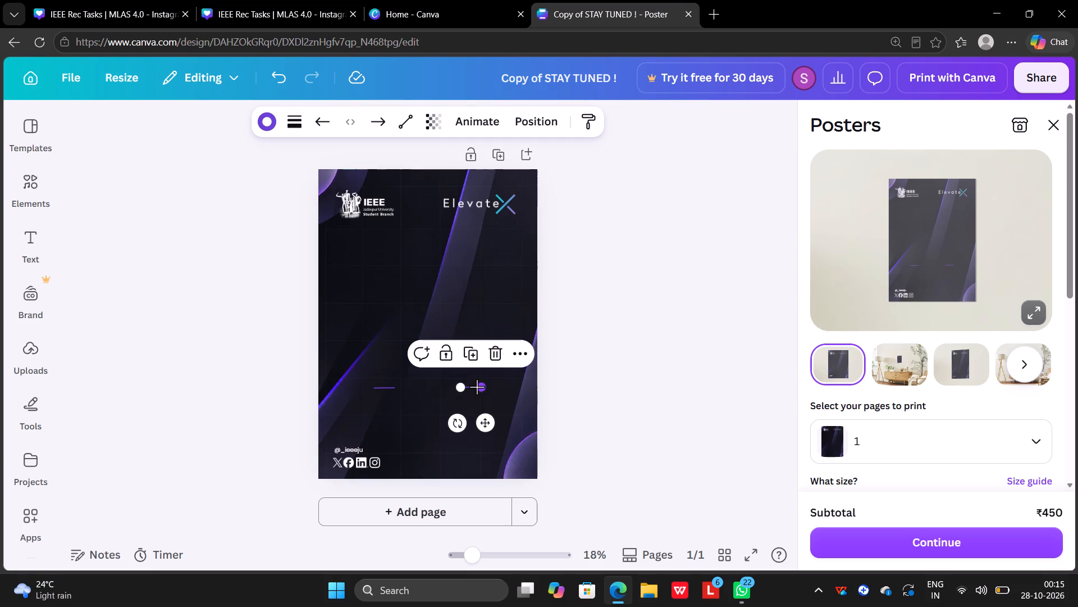
left_click(493, 356)
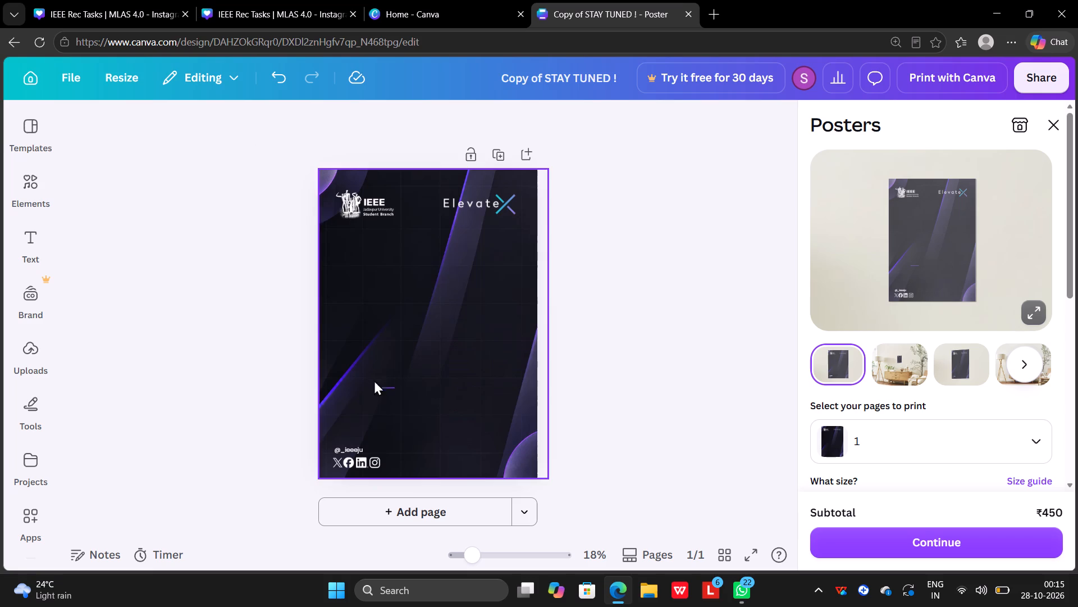
left_click(382, 385)
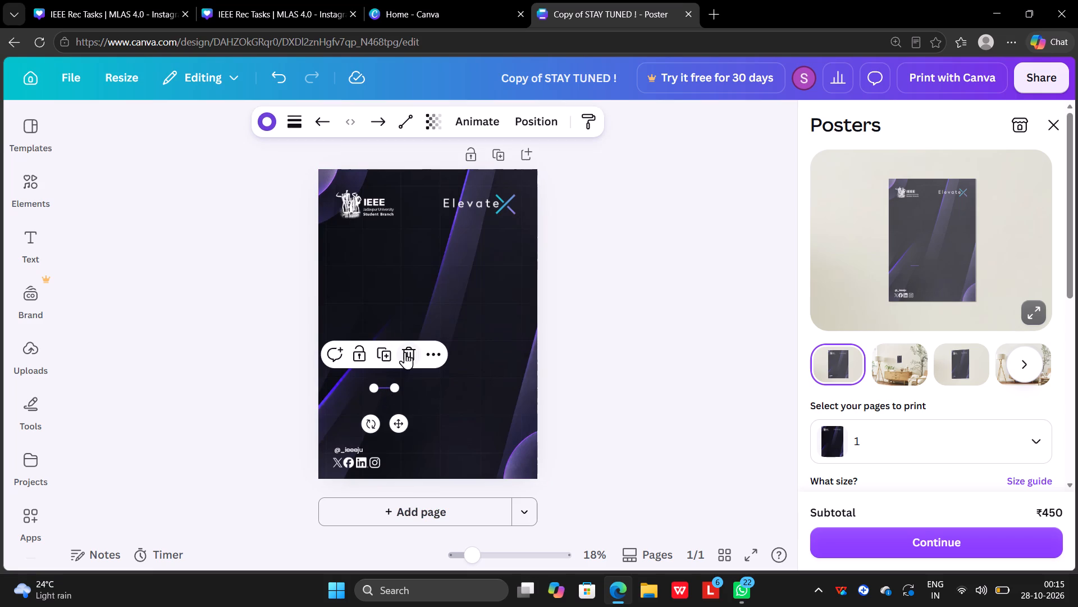
left_click(405, 352)
Delete the social media handle group, the IEEE student branch logo and the ElevateX logo, leaving only the background.
left_click(347, 457)
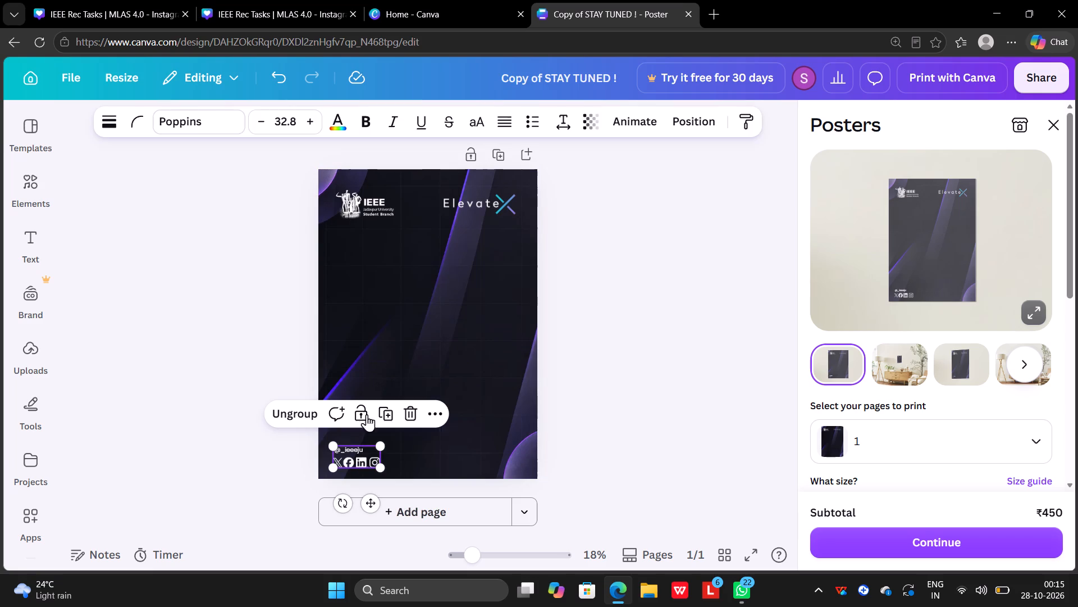
left_click(409, 419)
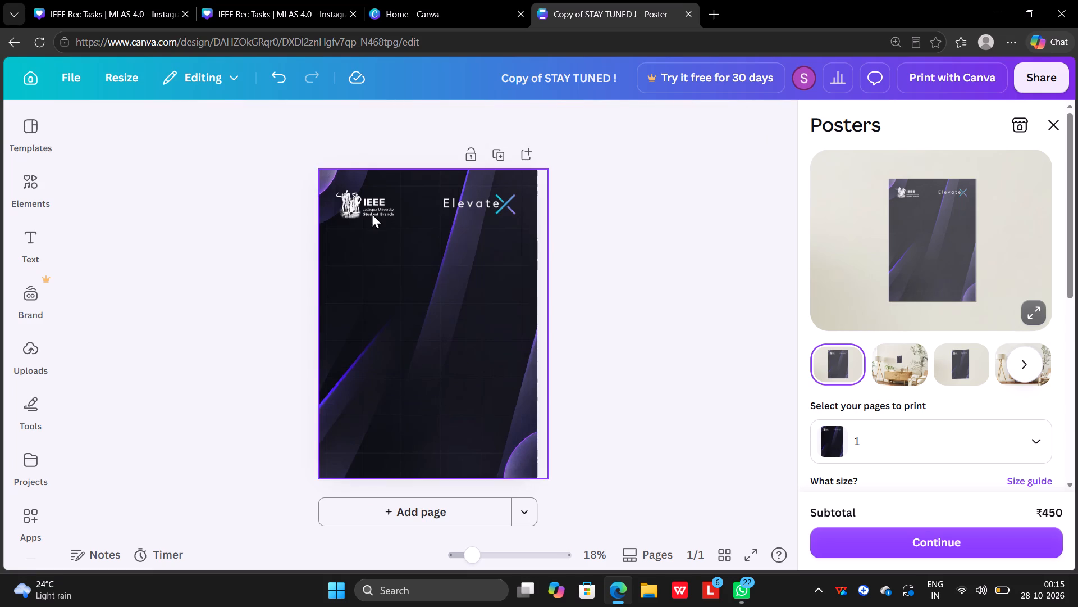
left_click(372, 213)
left_click(390, 255)
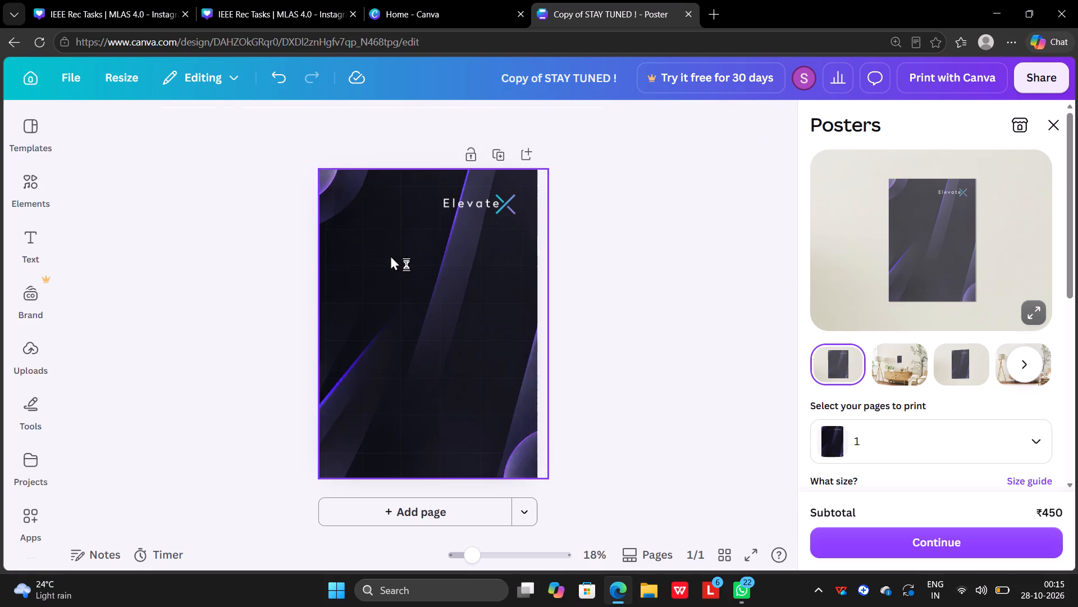
left_click(495, 209)
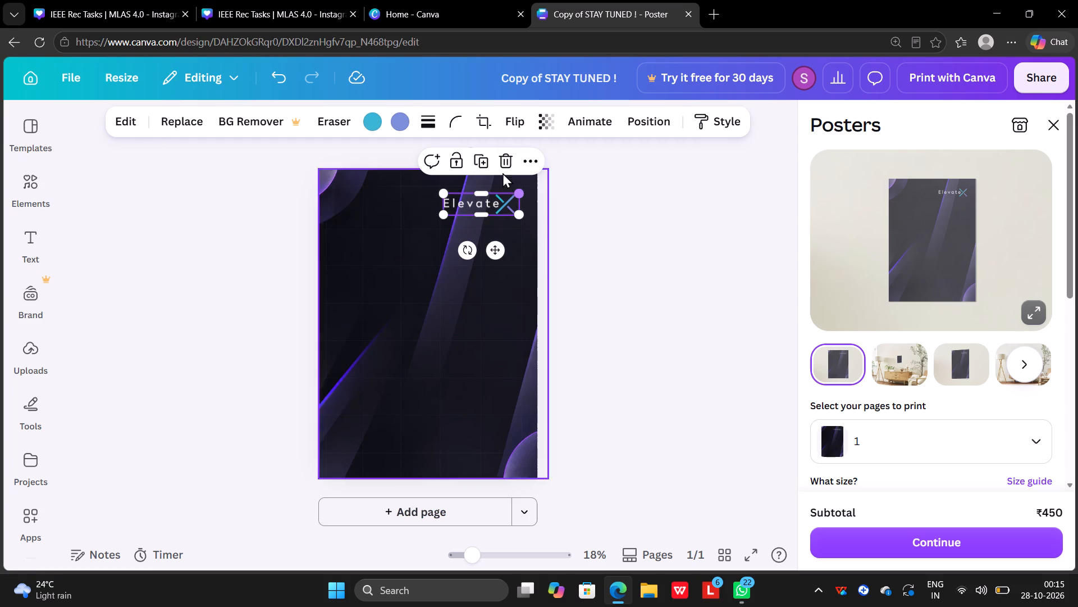
left_click(509, 160)
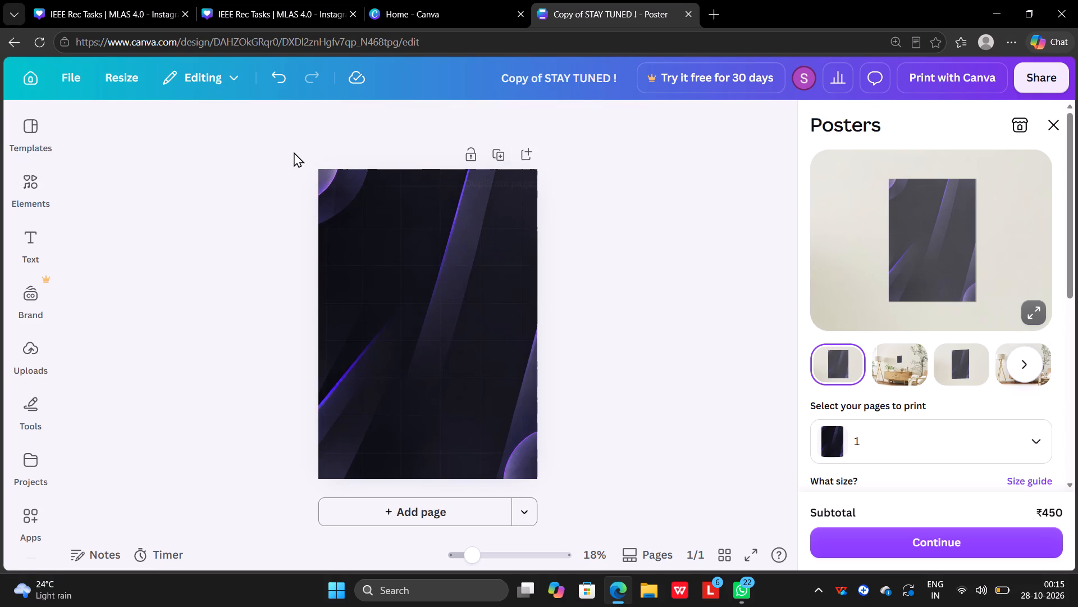
Capture a screenshot of the empty poster background, cropped to the page edges.
key("shift+super+s")
left_click_drag(319, 167, 560, 478)
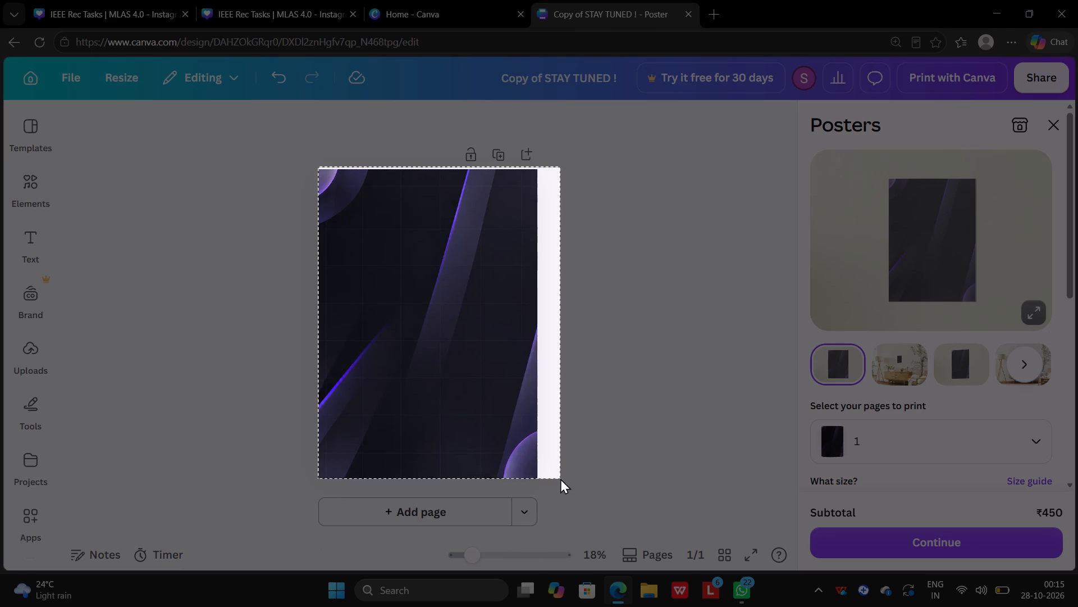
left_click_drag(560, 478, 536, 478)
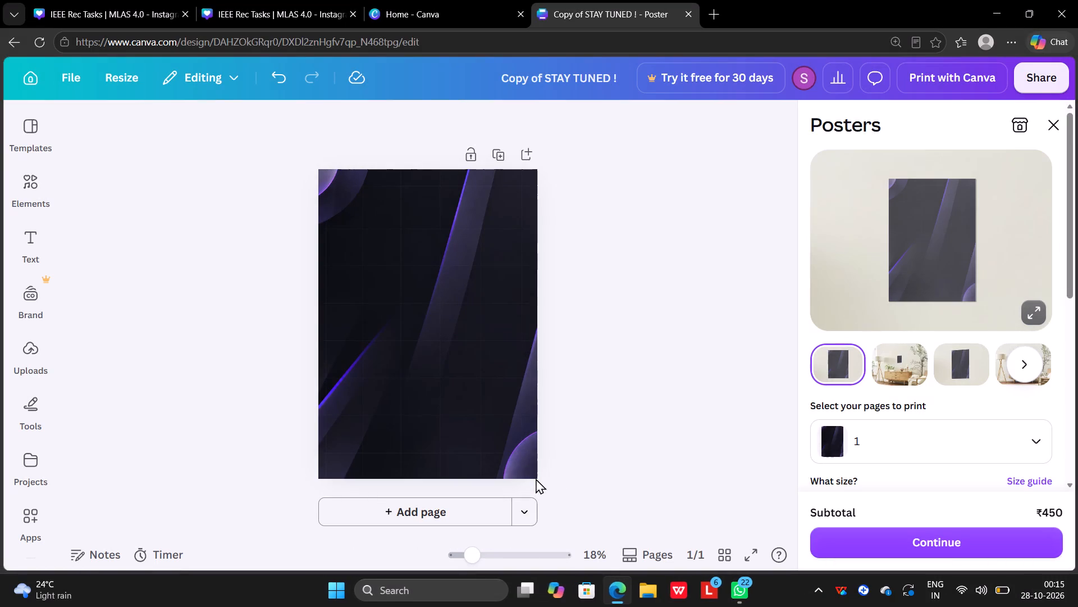
Undo all the deletions to restore the copied poster's title, text, lines, logos and social media group.
triple_click(276, 81)
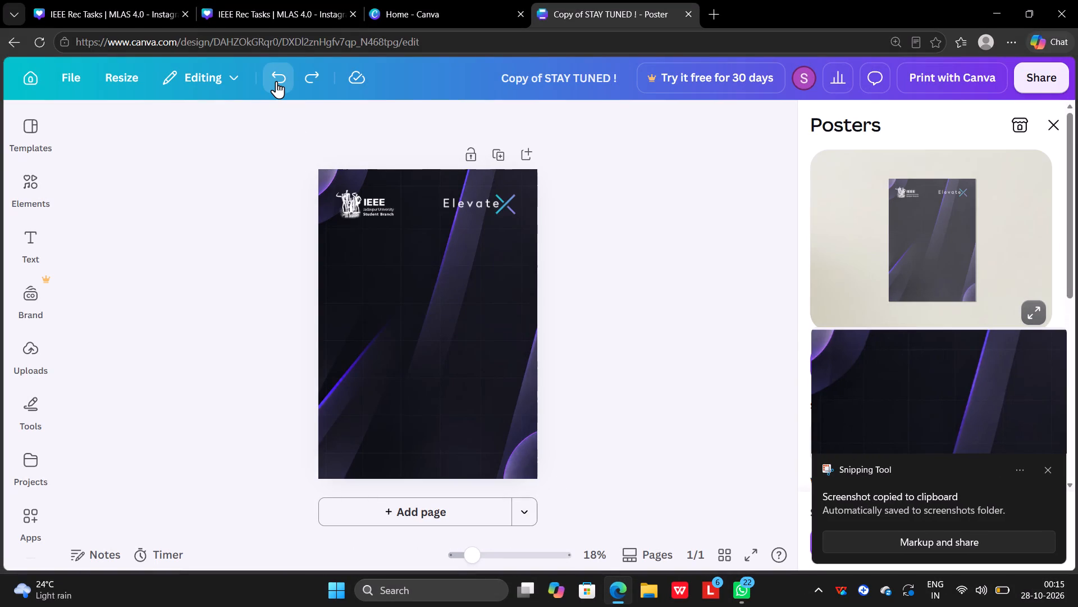
triple_click(276, 81)
triple_click(276, 81)
double_click(276, 81)
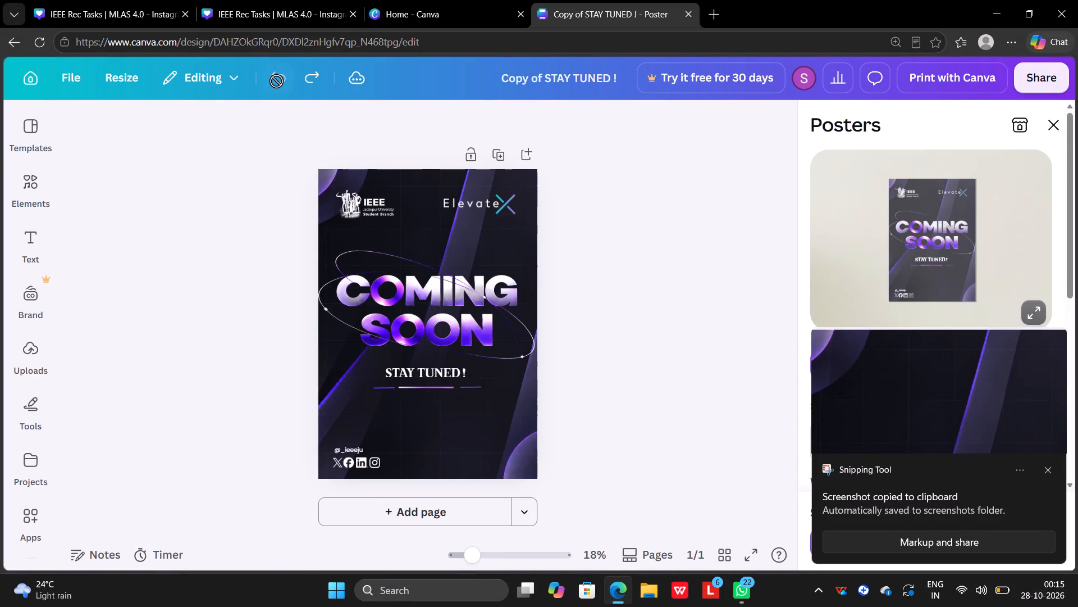
left_click(660, 316)
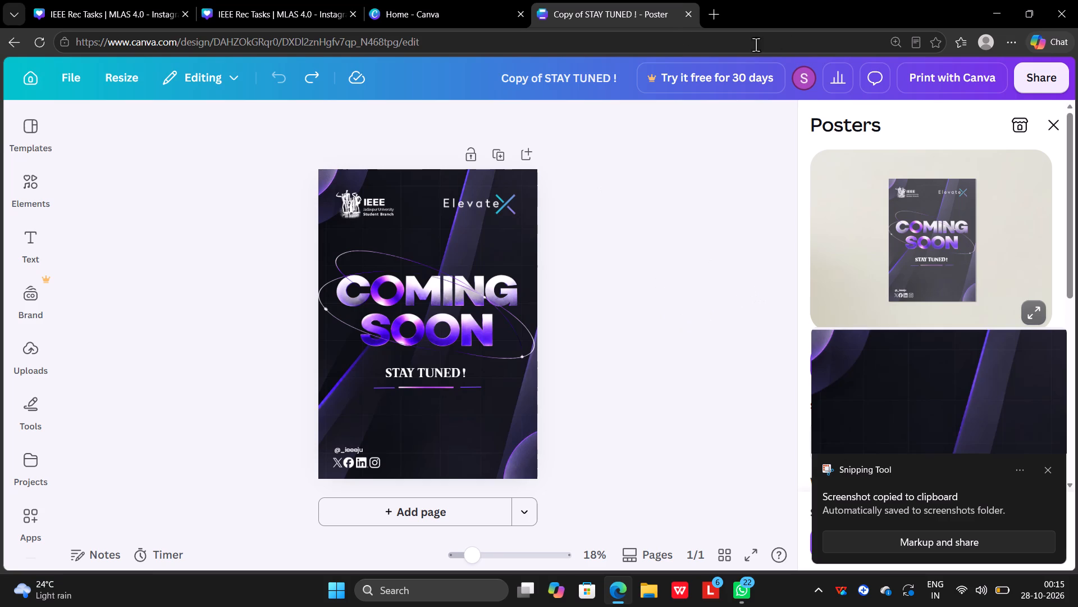
Open a new browser tab.
left_click(709, 13)
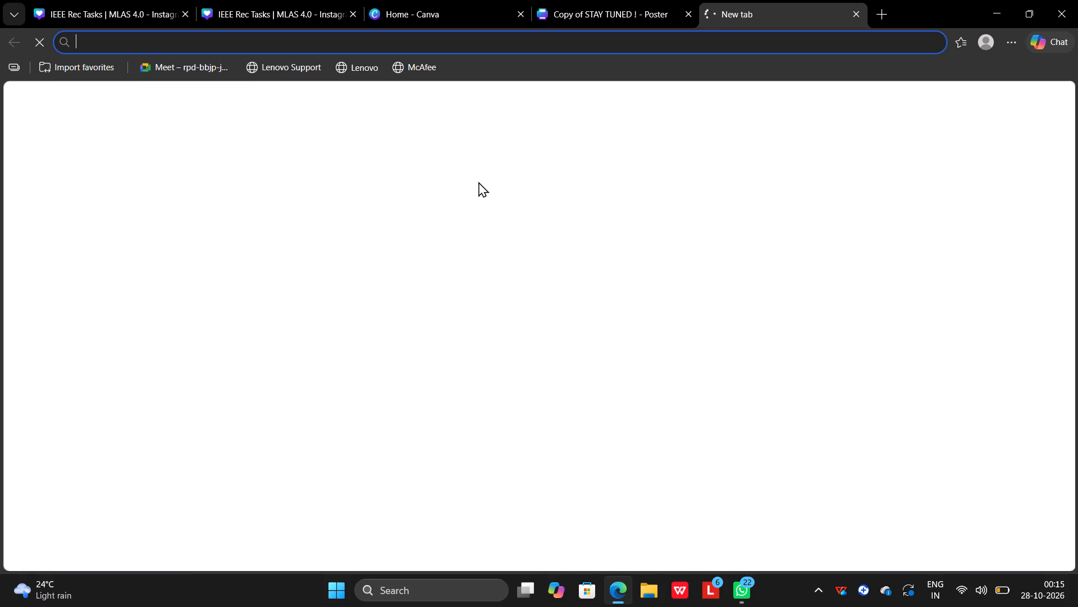
left_click(596, 13)
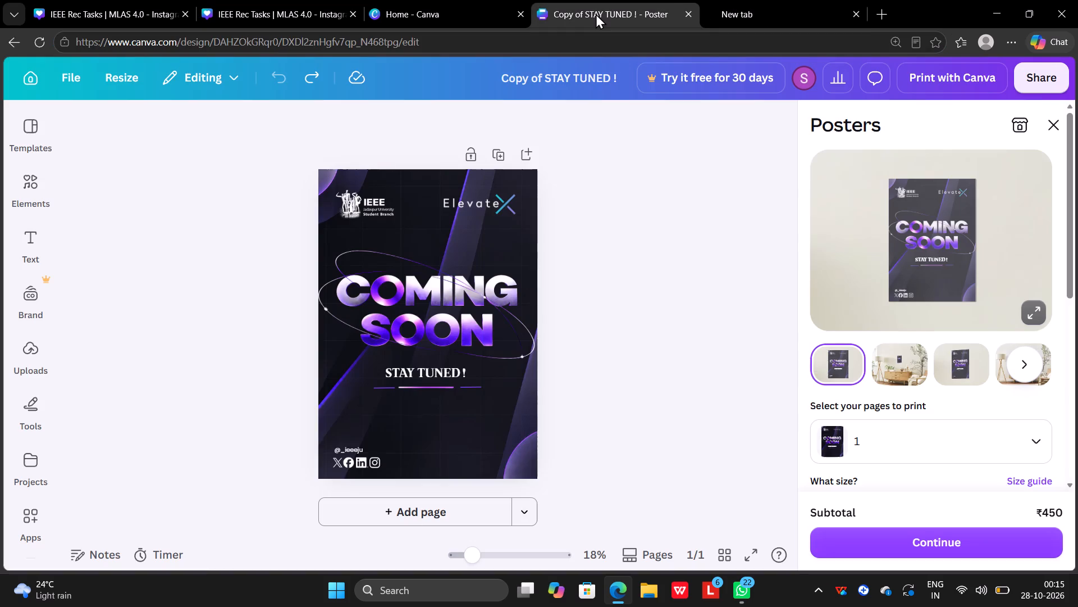
left_click(756, 4)
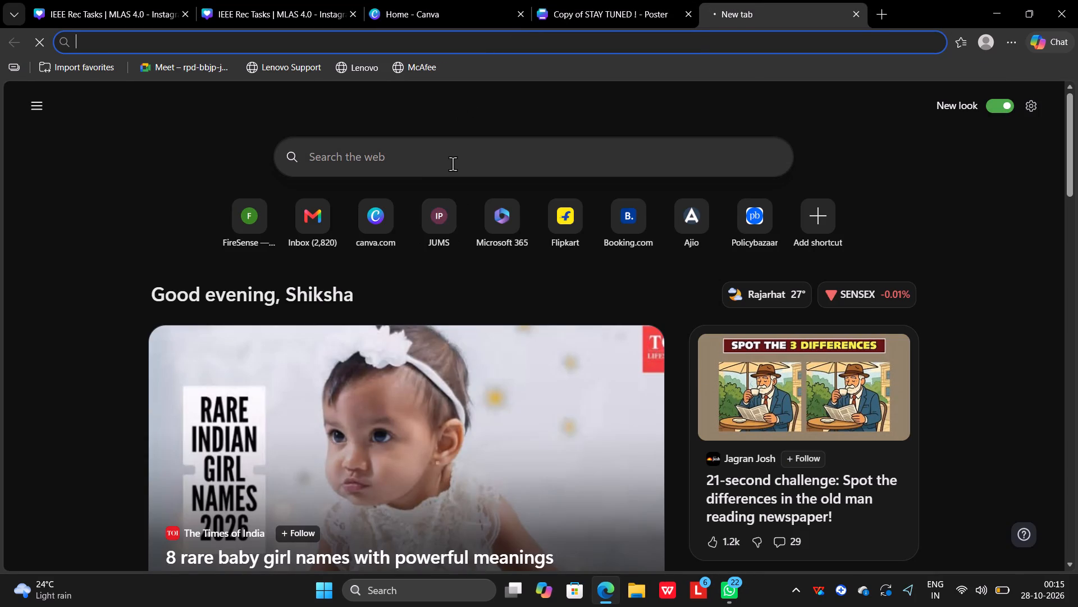
left_click(453, 164)
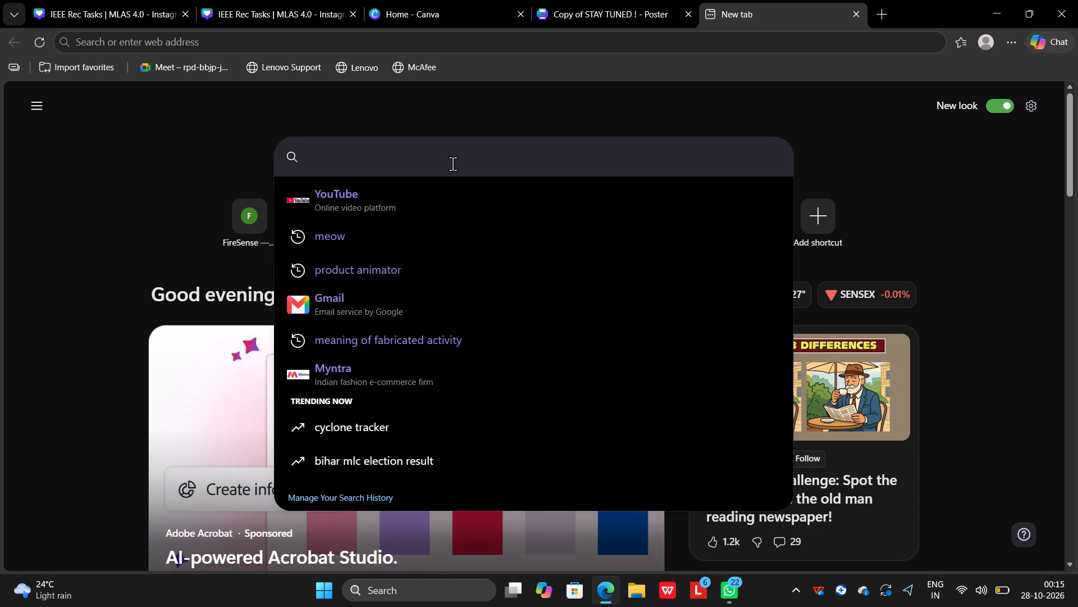
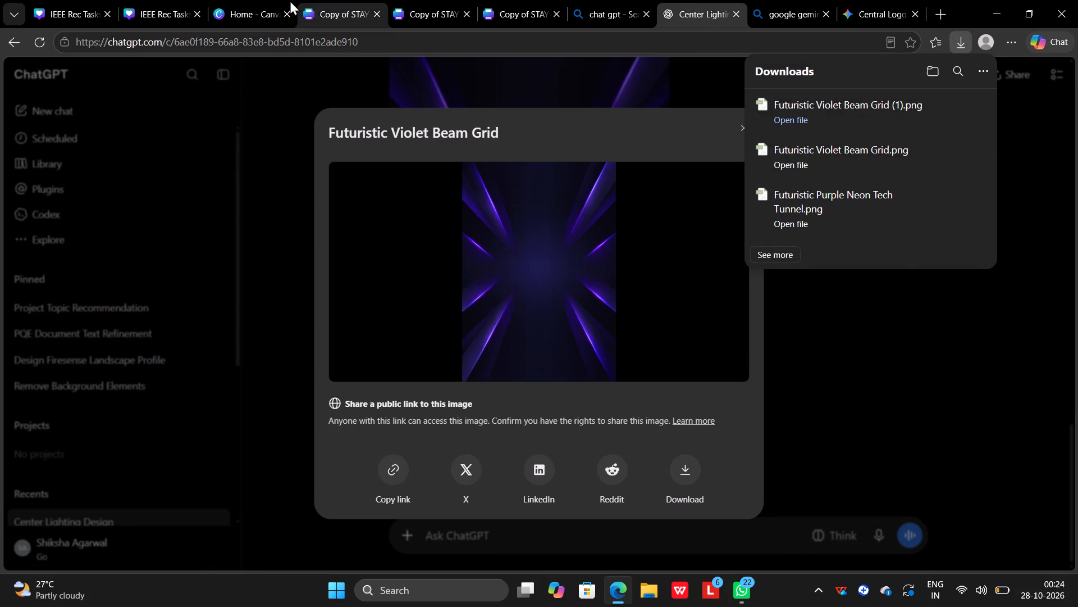
Reopen "Copy of STAY TUNED !" from the Canva home page and upload the "Futuristic Violet Beam Grid (1)" image from Downloads.
left_click(247, 6)
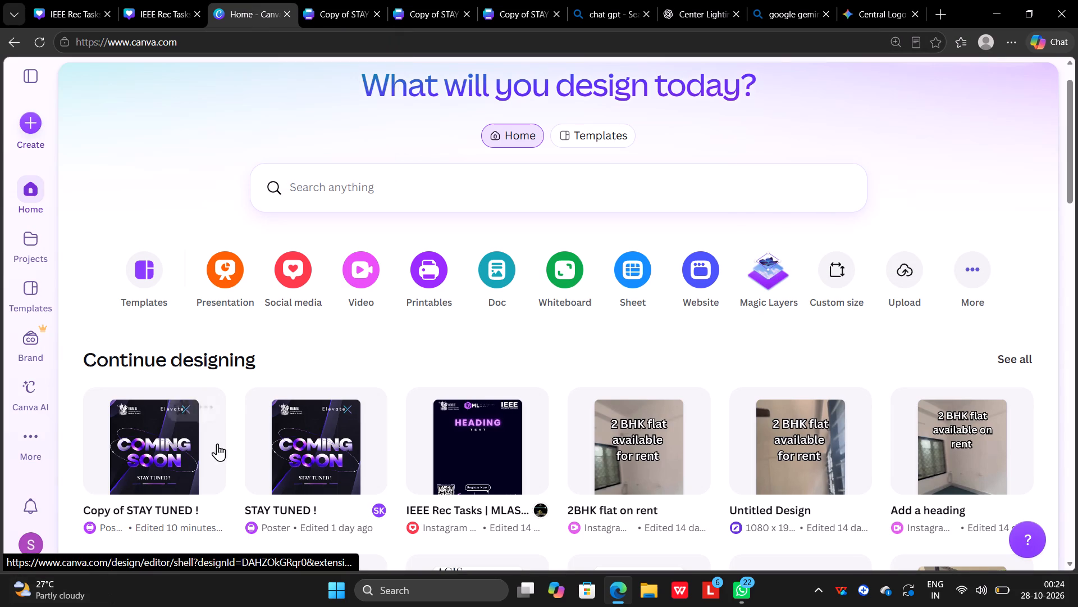
left_click(163, 446)
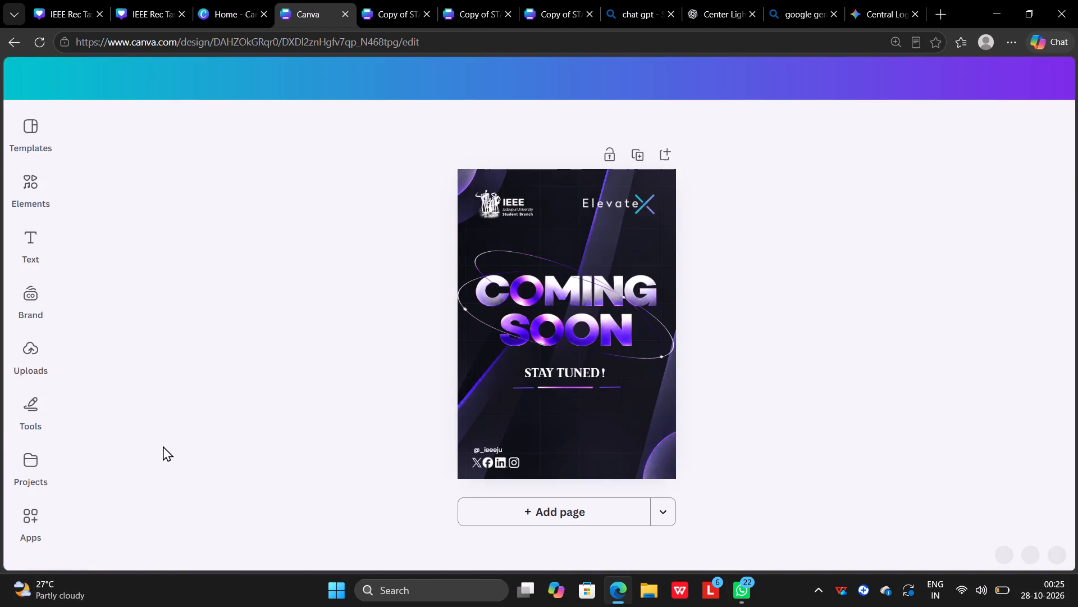
left_click(24, 347)
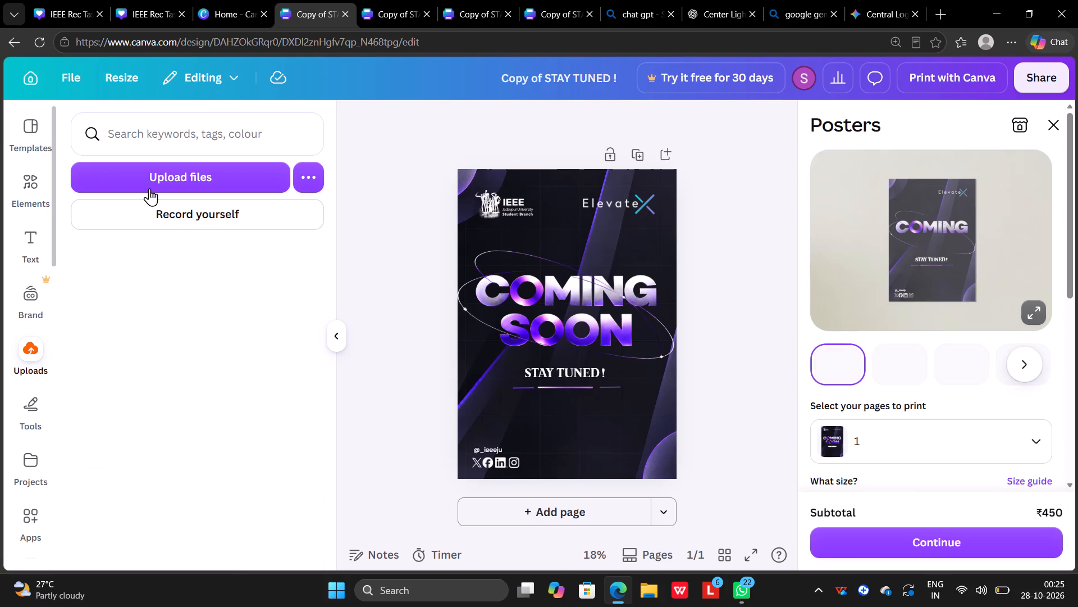
left_click(149, 188)
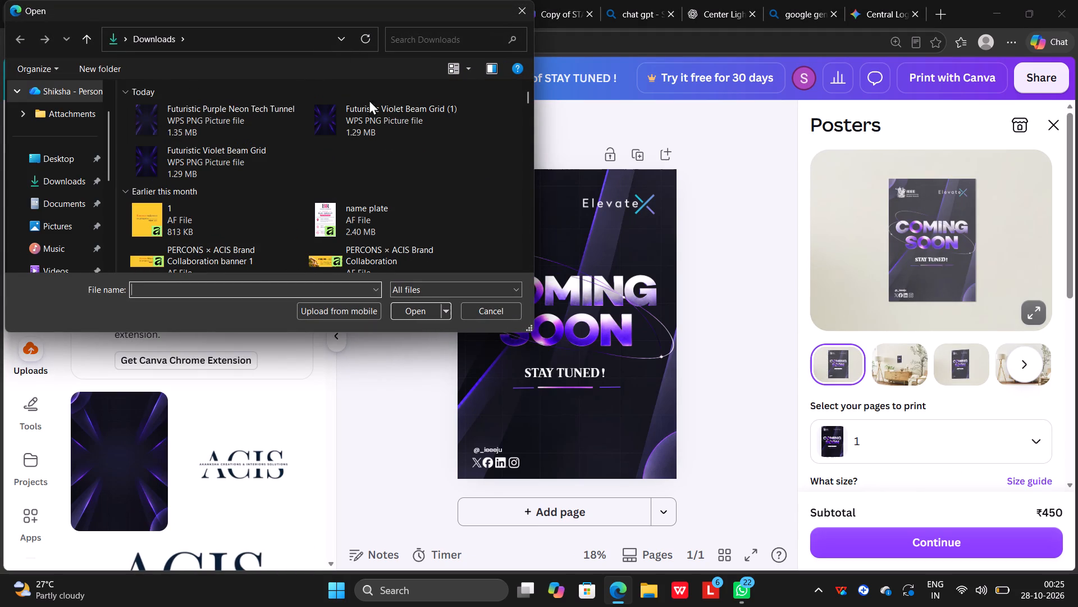
left_click(377, 111)
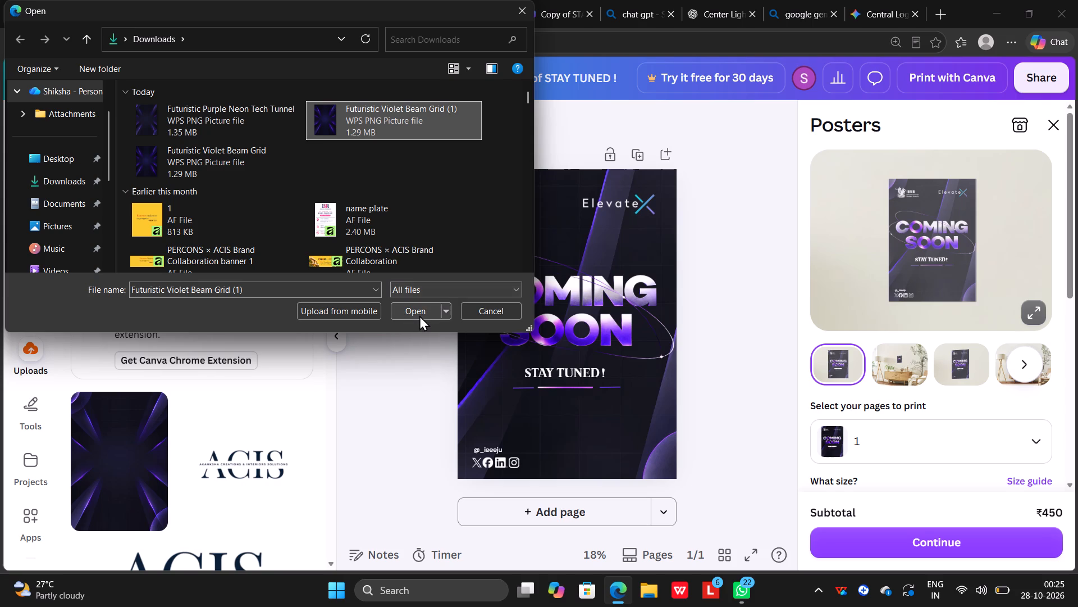
left_click(419, 315)
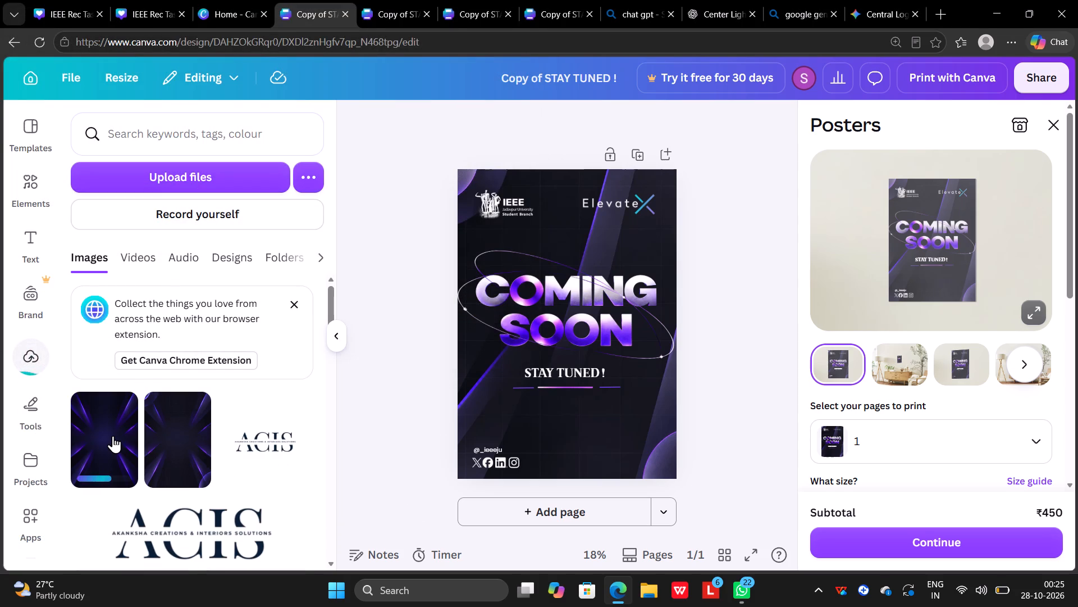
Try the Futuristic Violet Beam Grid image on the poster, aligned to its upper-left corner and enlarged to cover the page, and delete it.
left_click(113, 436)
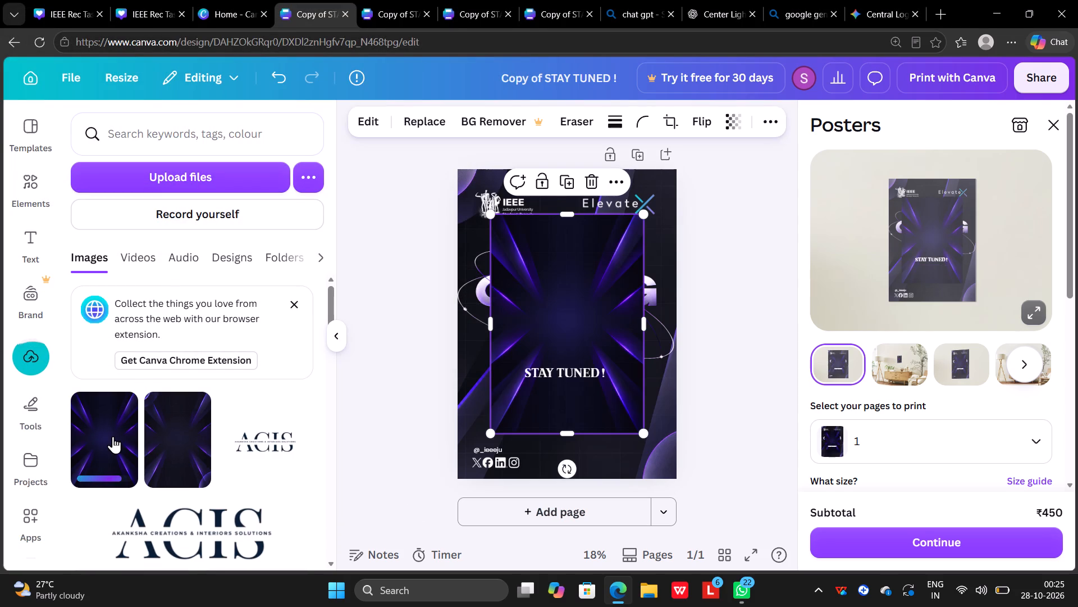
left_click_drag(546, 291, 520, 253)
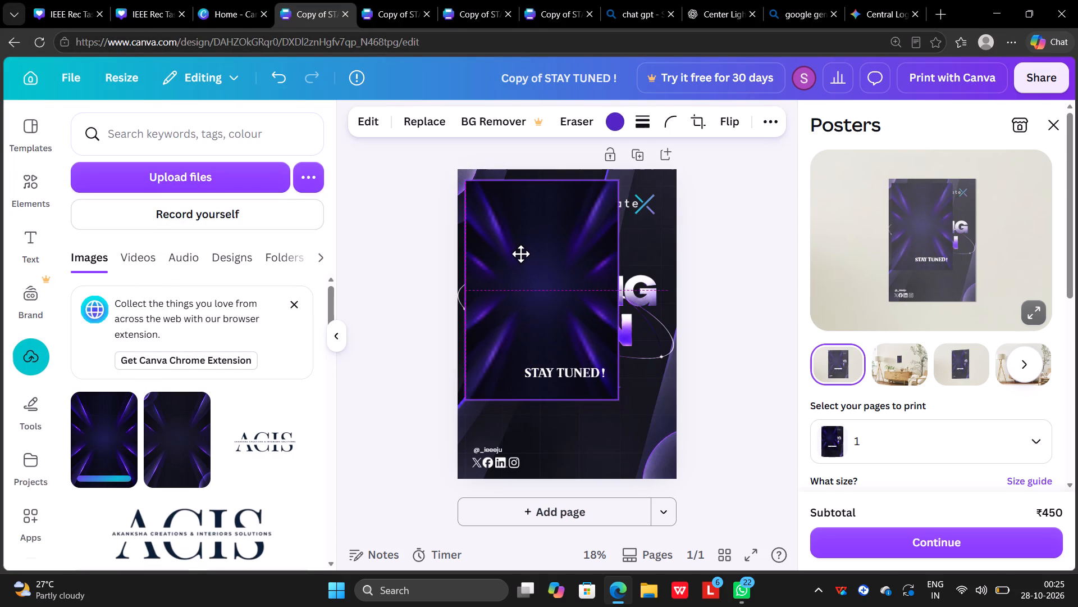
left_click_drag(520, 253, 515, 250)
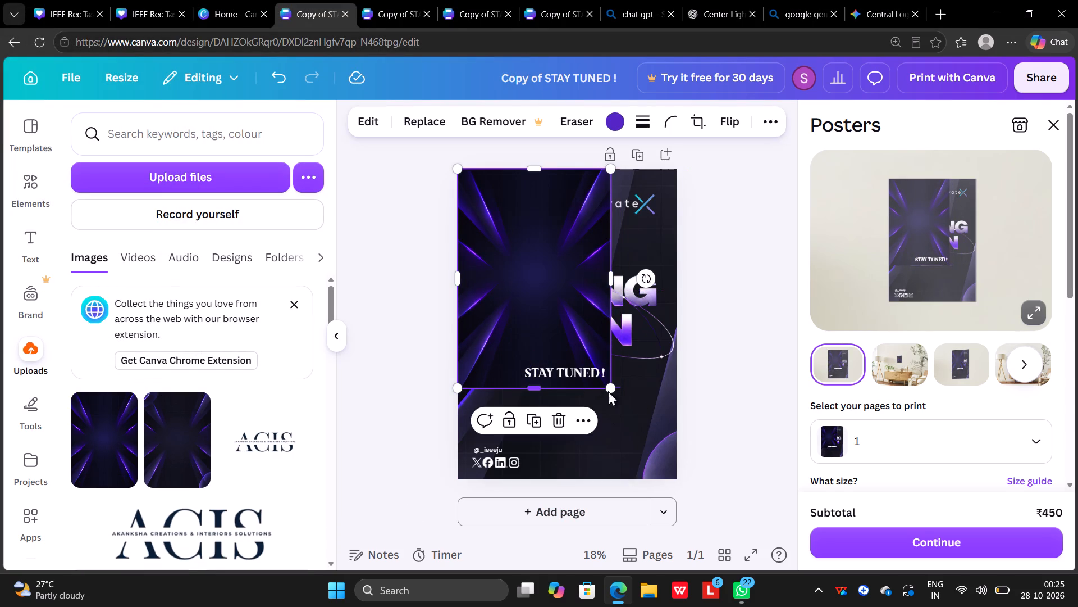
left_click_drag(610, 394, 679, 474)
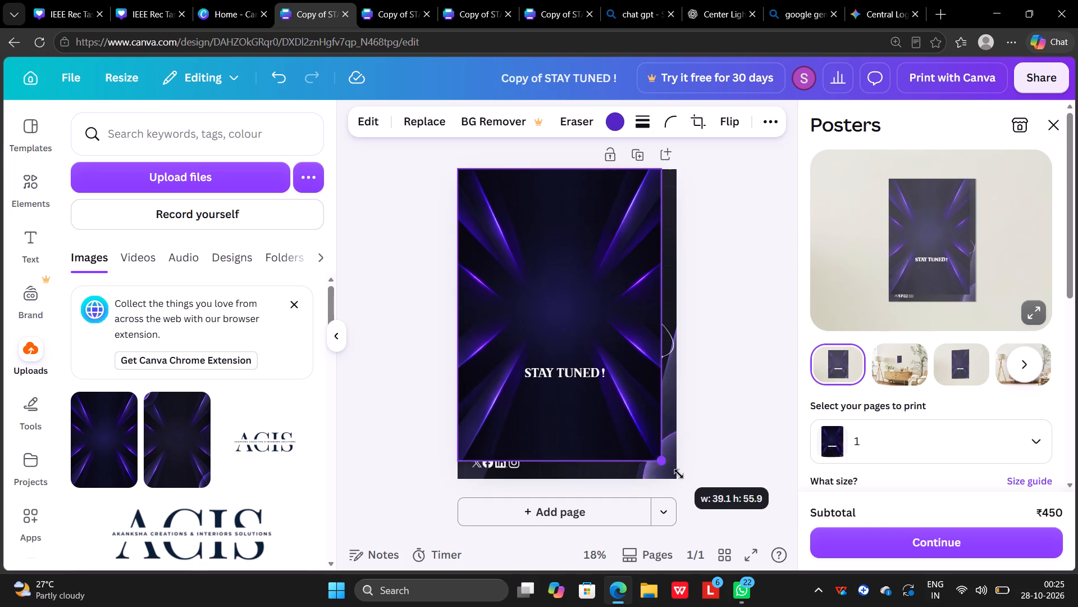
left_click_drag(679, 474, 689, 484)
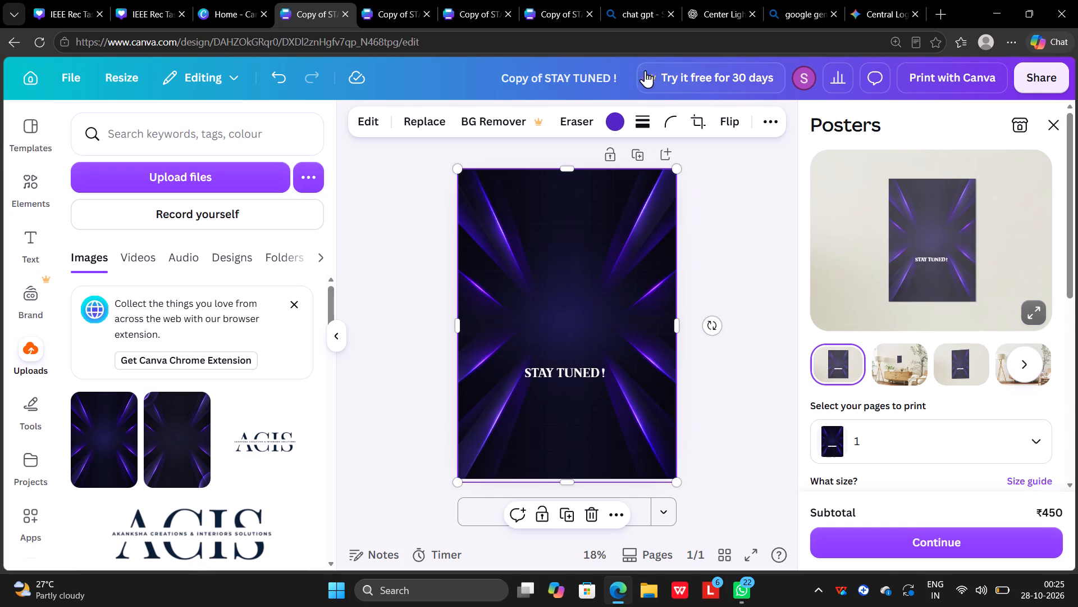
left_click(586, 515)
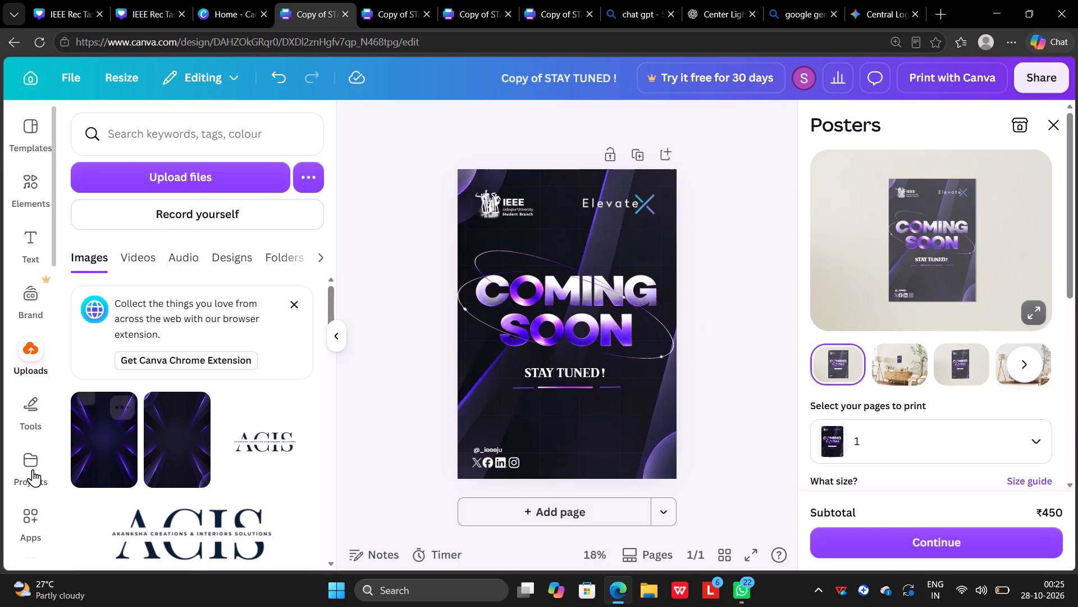
Add the second uploaded violet-beam background to the poster, align it to the page's upper-left corner and enlarge it to about 42 × 60 cm.
left_click(182, 459)
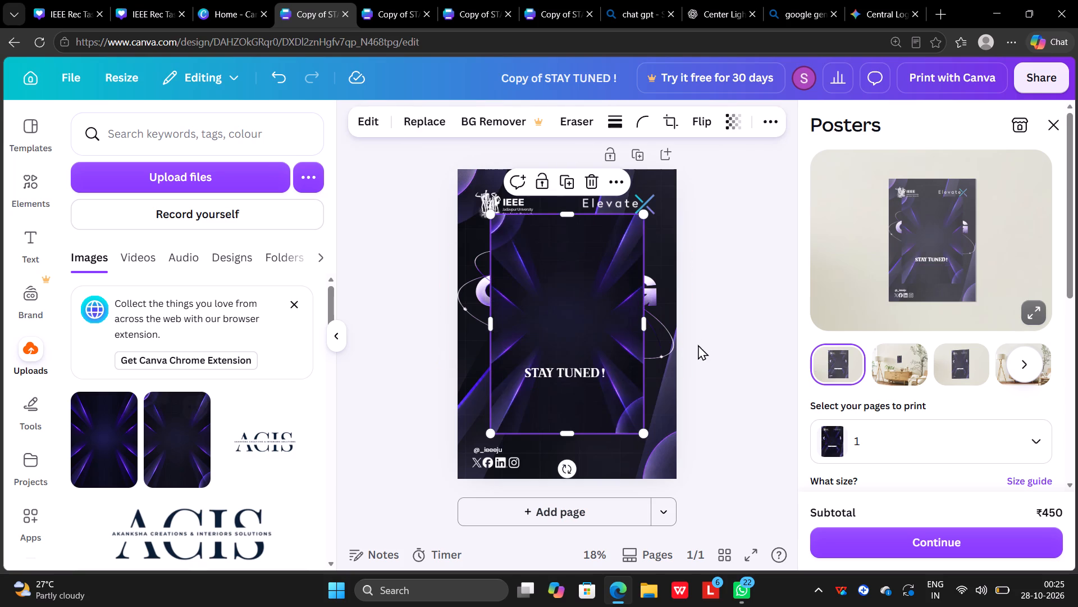
left_click_drag(575, 278, 538, 229)
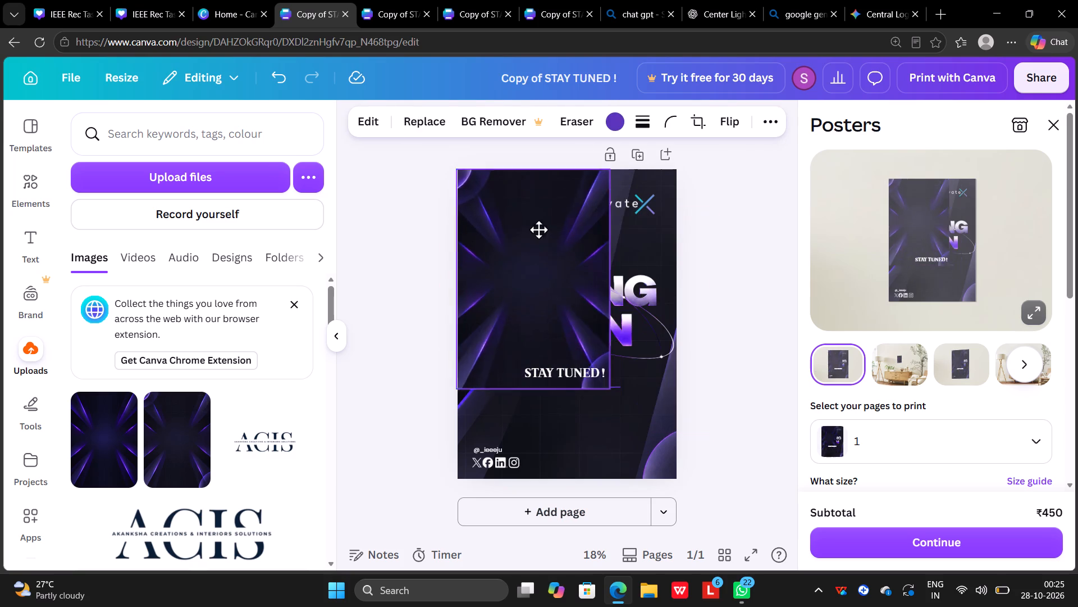
left_click_drag(538, 229, 545, 234)
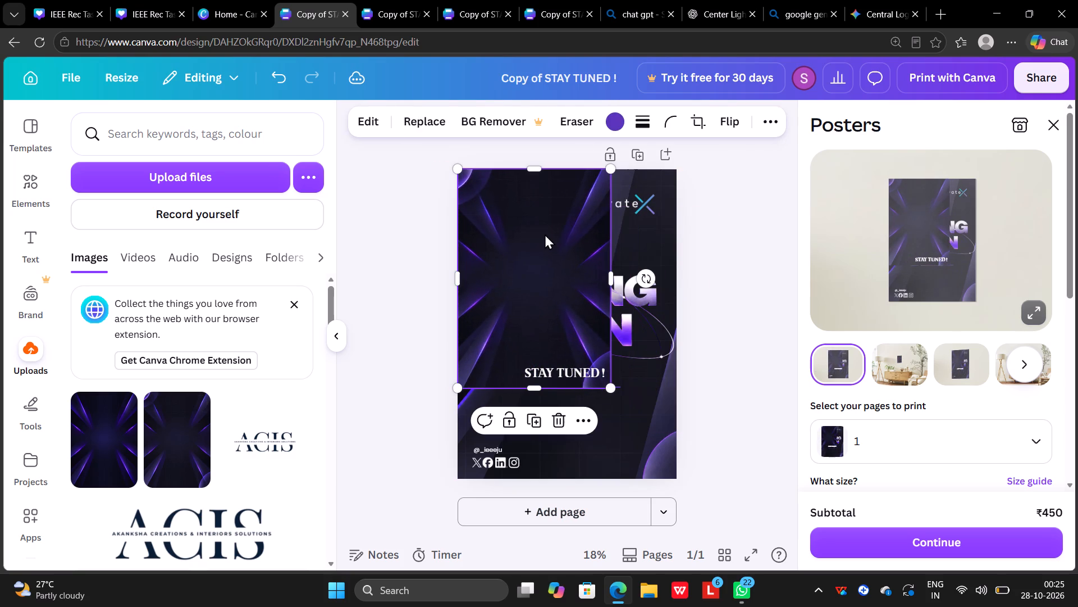
left_click(545, 234)
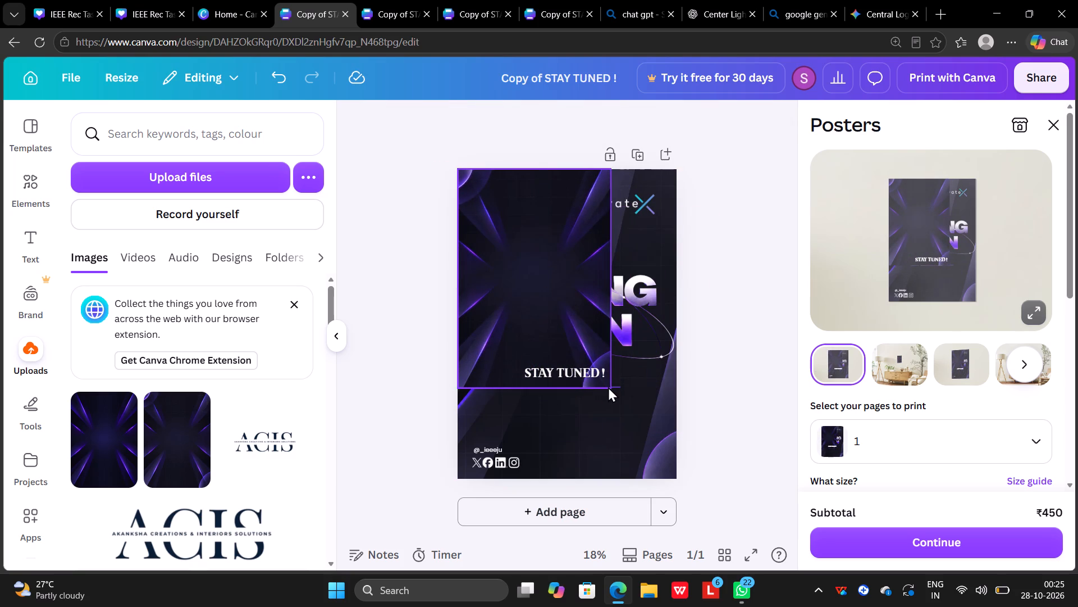
left_click(608, 387)
left_click_drag(612, 387, 689, 470)
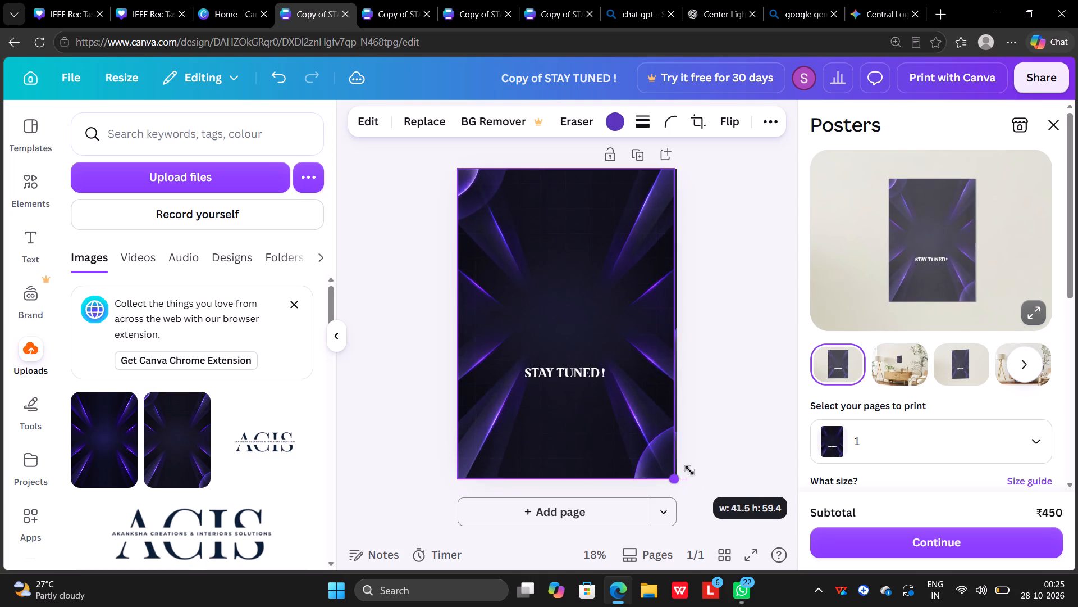
left_click_drag(689, 470, 695, 471)
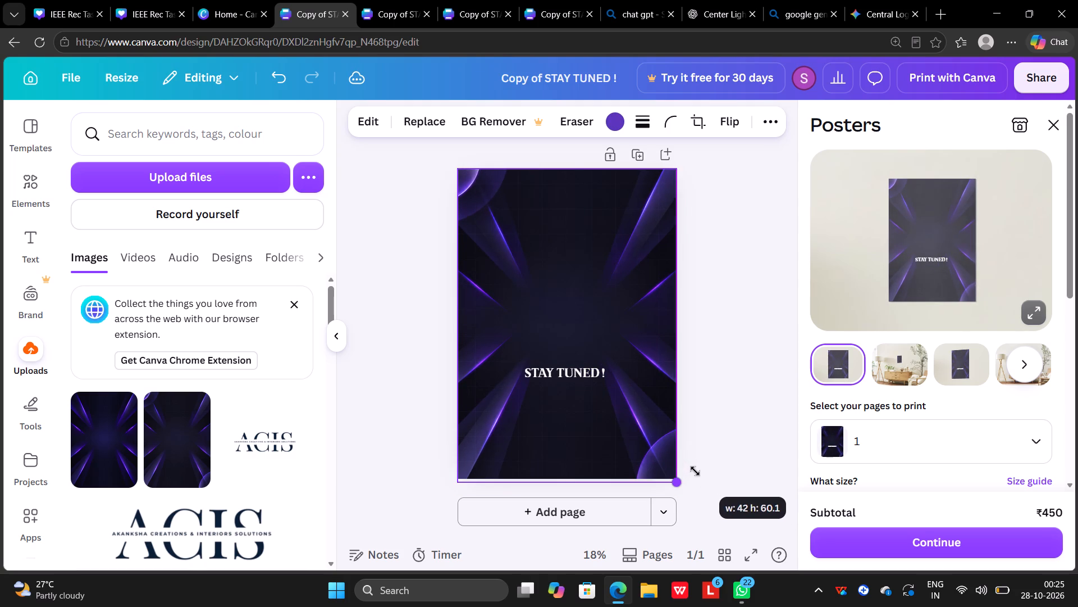
left_click_drag(695, 471, 696, 471)
left_click(727, 378)
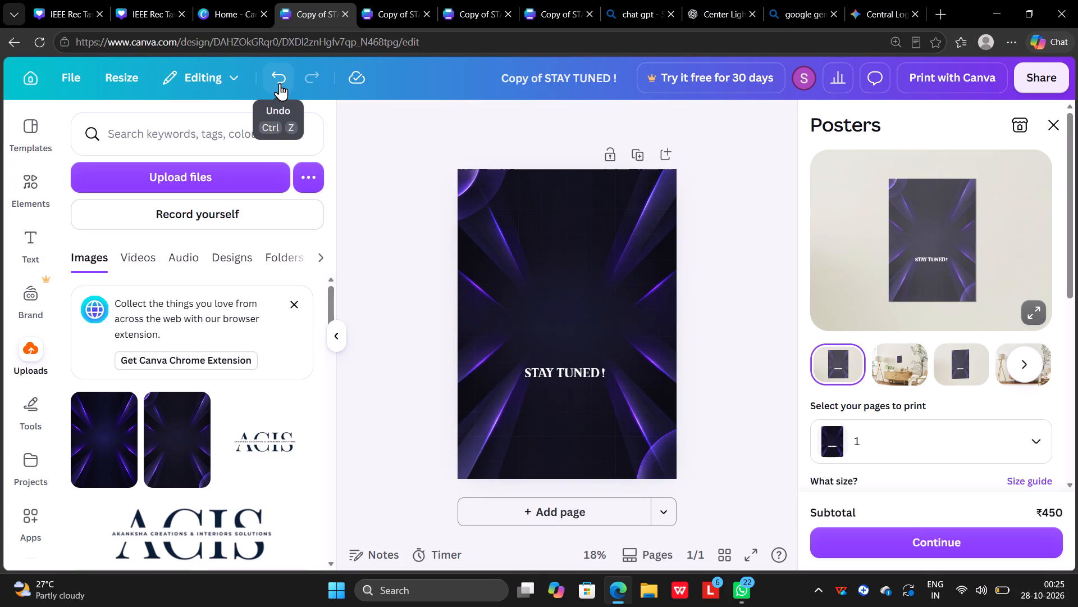
Send the new violet-beam background backward behind the logos, COMING SOON lettering, orbit lines, STAY TUNED ! text and social icons.
left_click(490, 268)
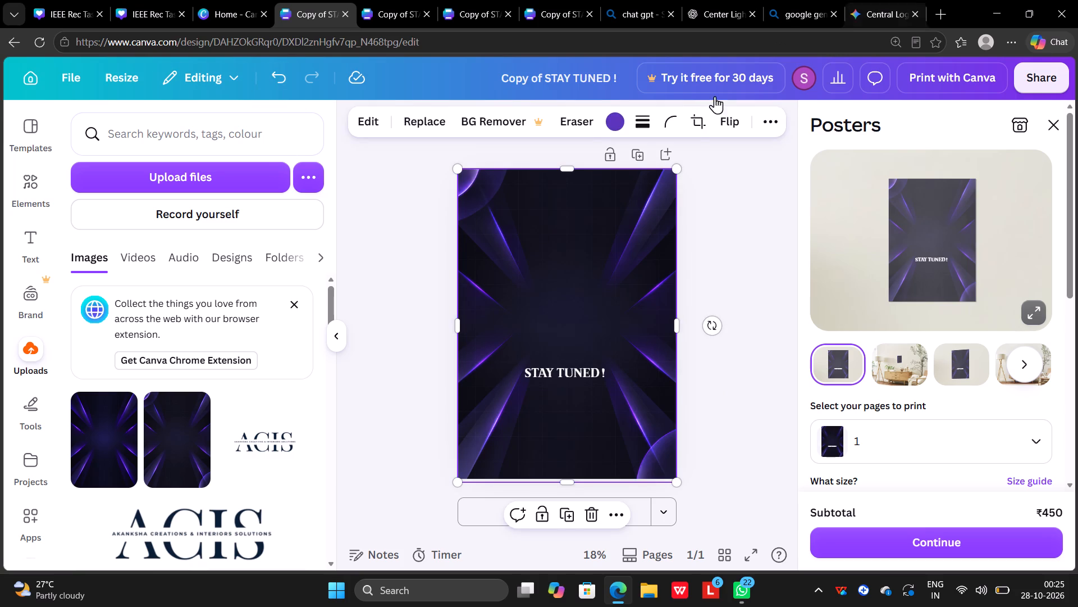
left_click(765, 120)
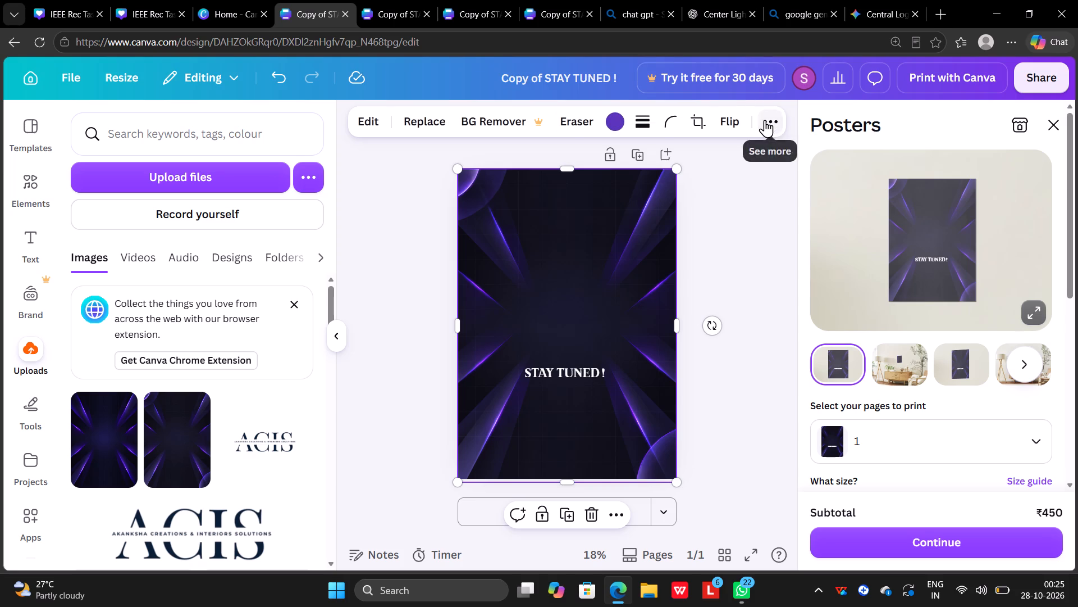
left_click(682, 161)
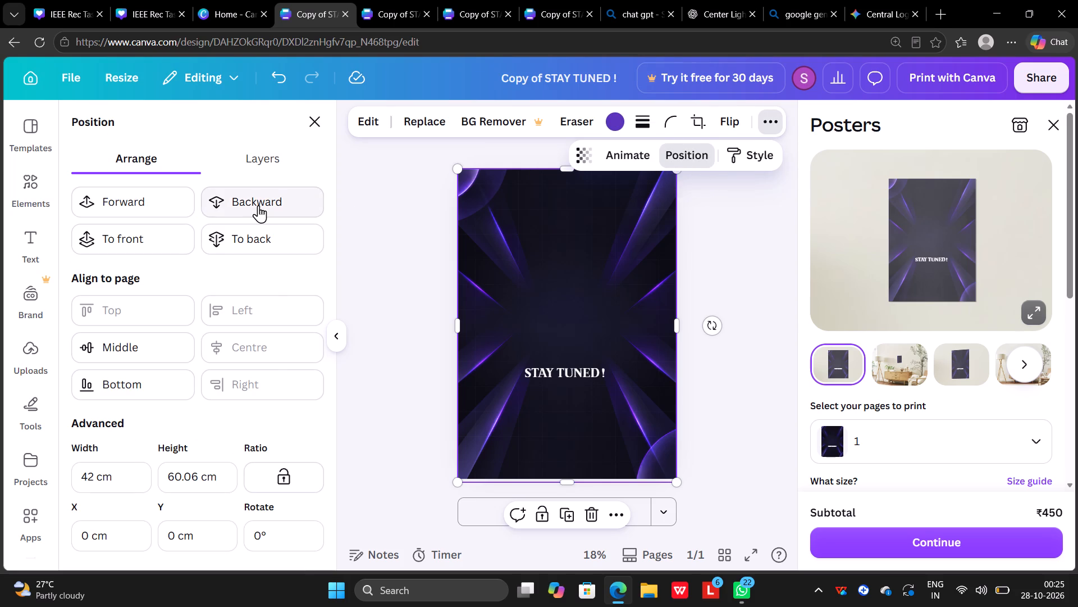
left_click(258, 205)
triple_click(258, 205)
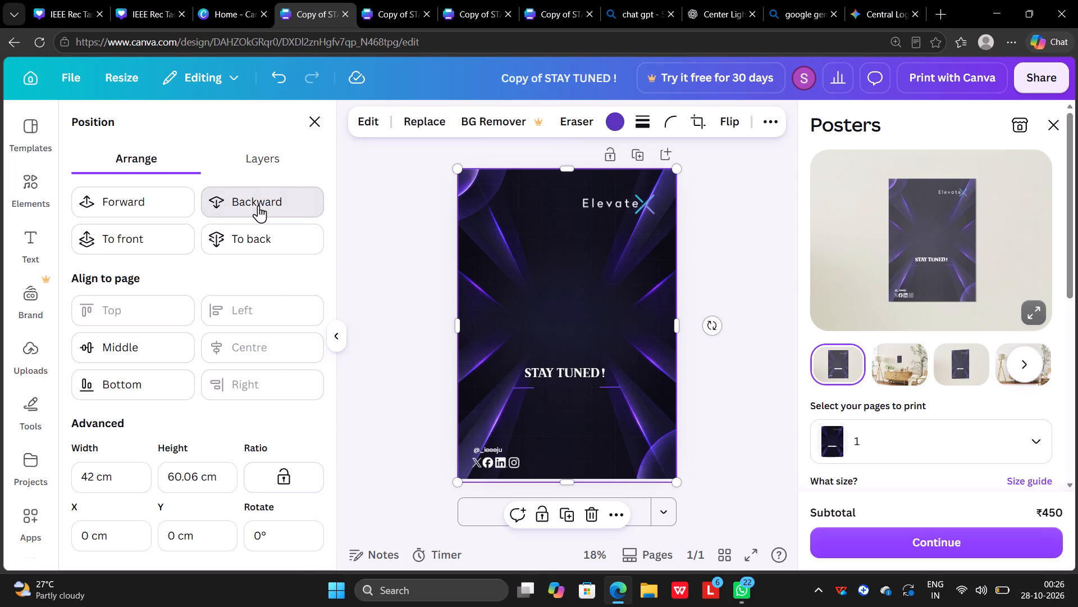
left_click(258, 205)
left_click(258, 205)
left_click(258, 205)
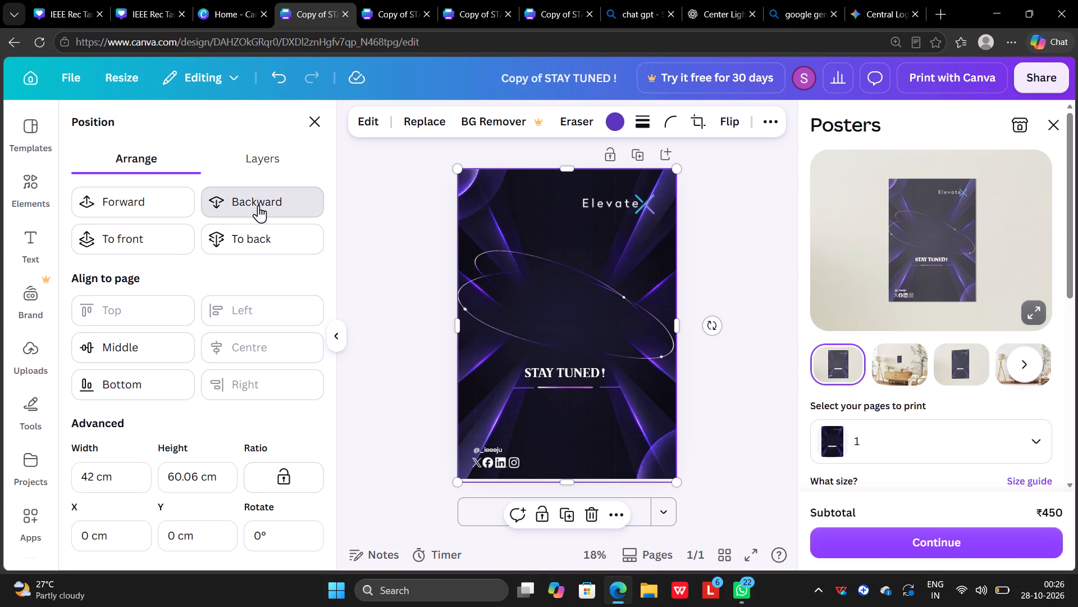
left_click(258, 205)
left_click(258, 205)
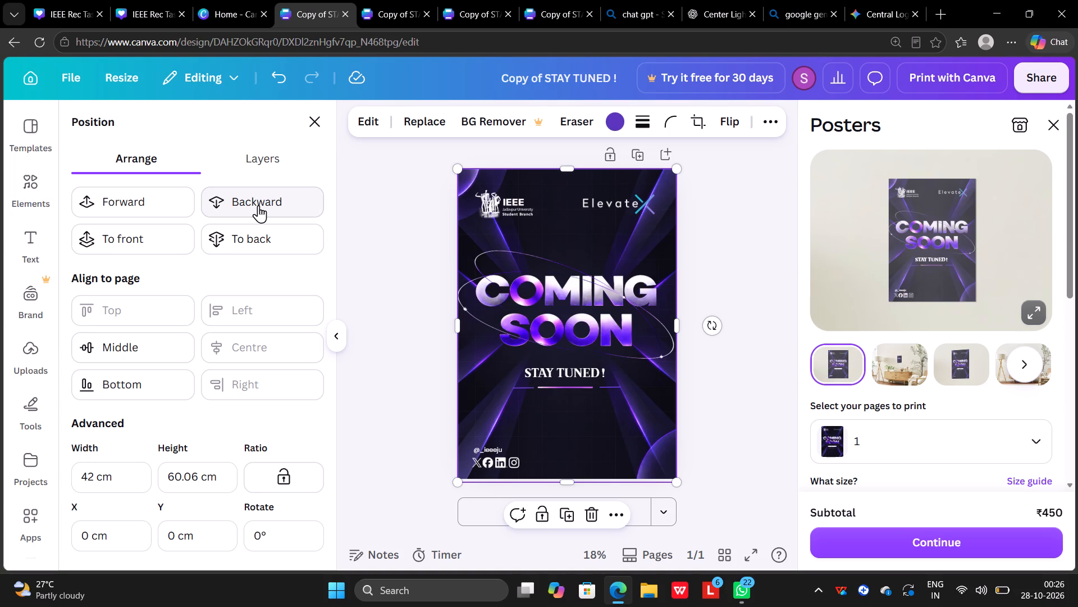
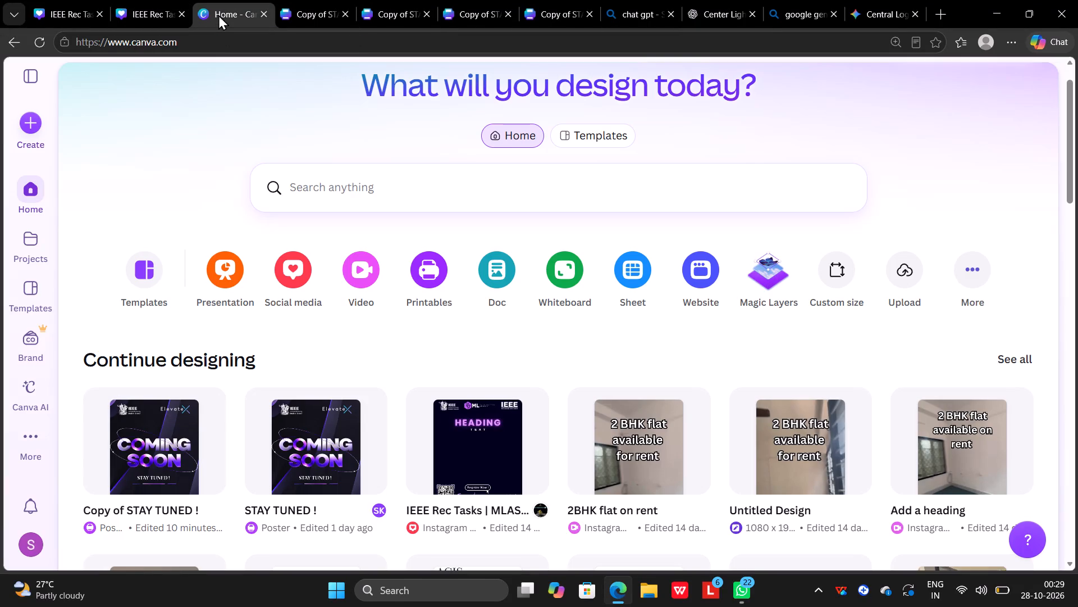
left_click(143, 447)
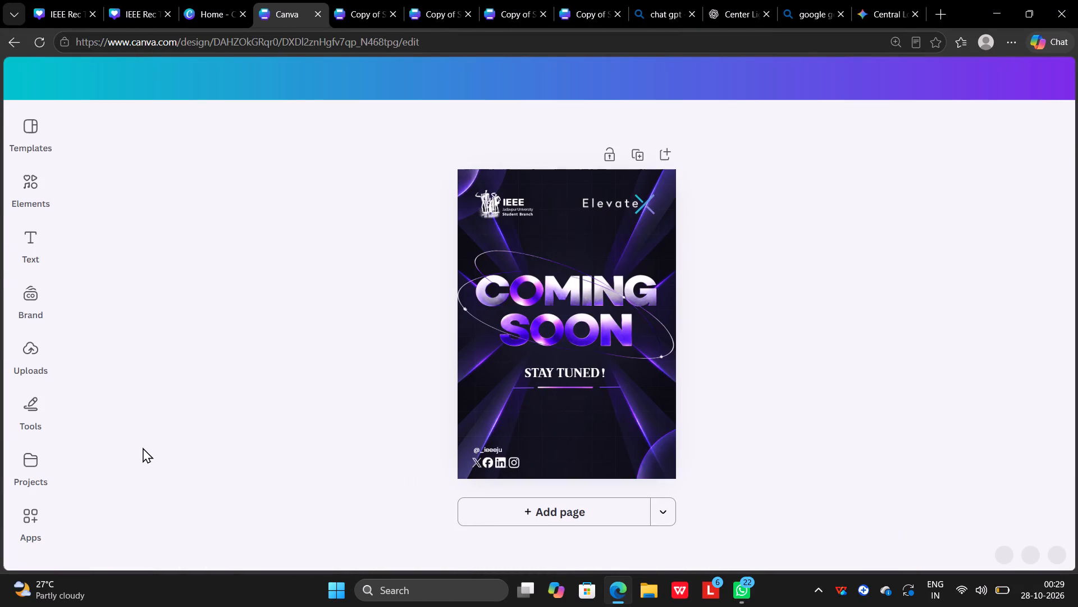
left_click(573, 331)
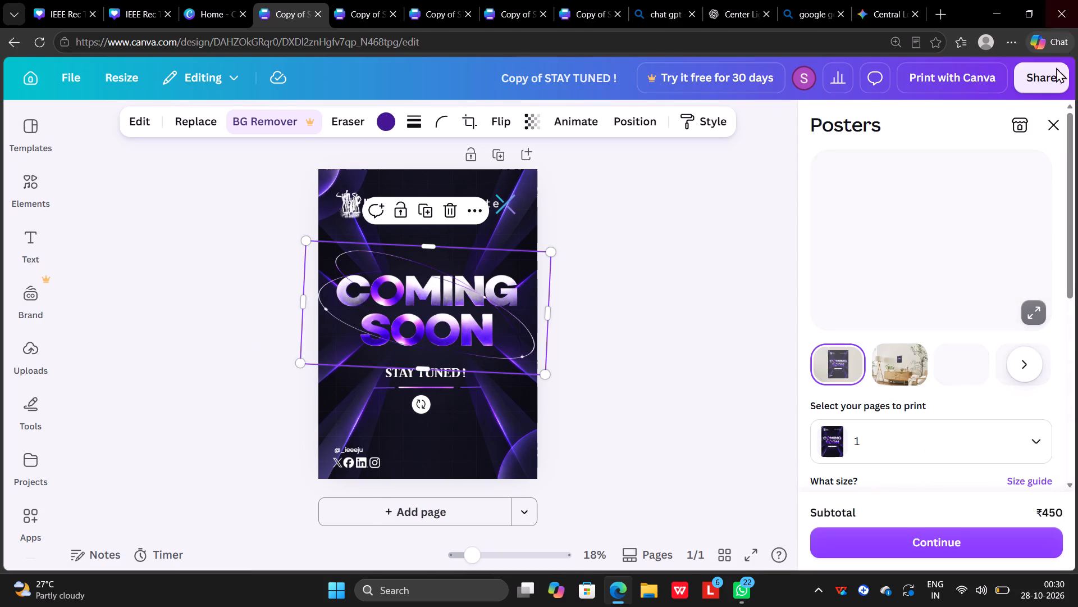
left_click(1052, 128)
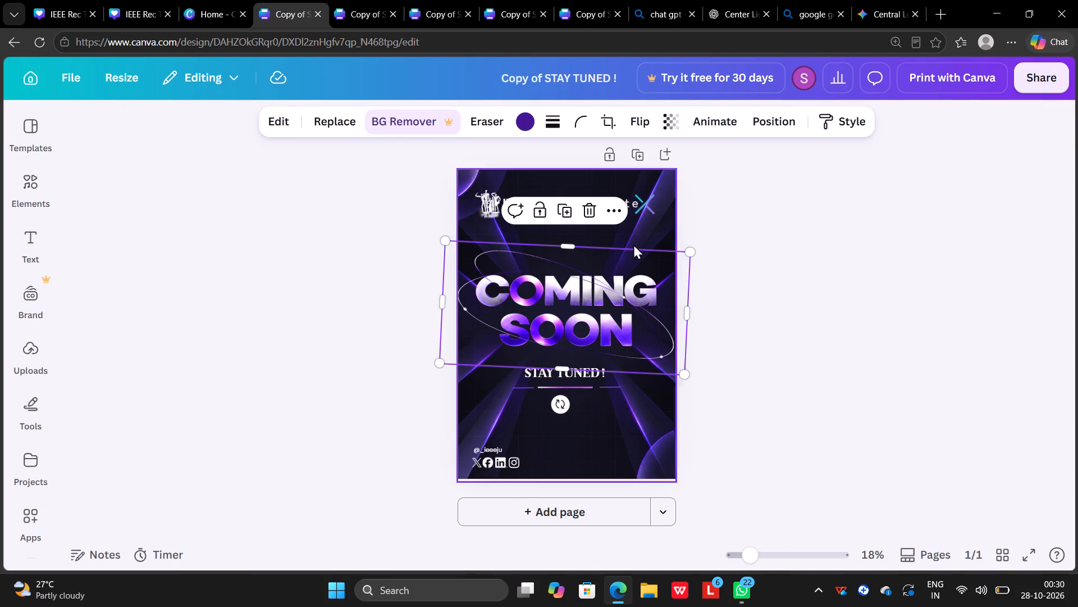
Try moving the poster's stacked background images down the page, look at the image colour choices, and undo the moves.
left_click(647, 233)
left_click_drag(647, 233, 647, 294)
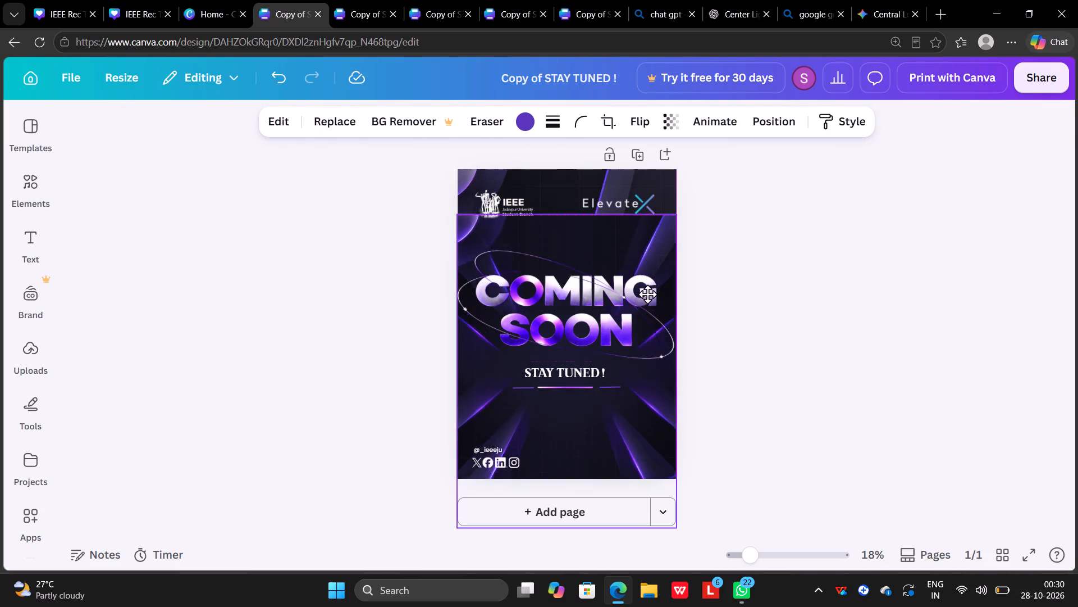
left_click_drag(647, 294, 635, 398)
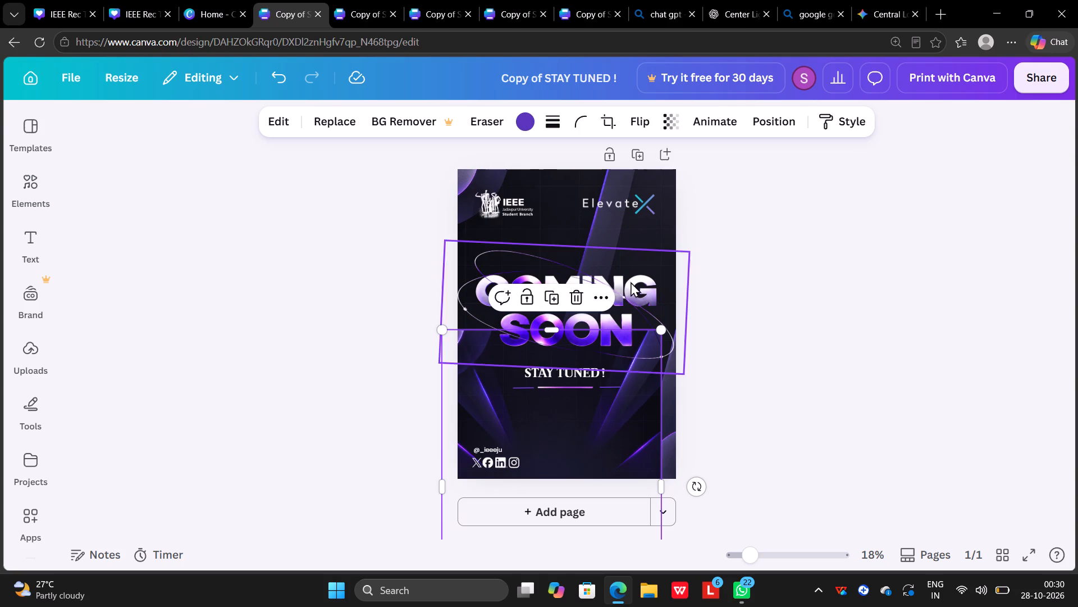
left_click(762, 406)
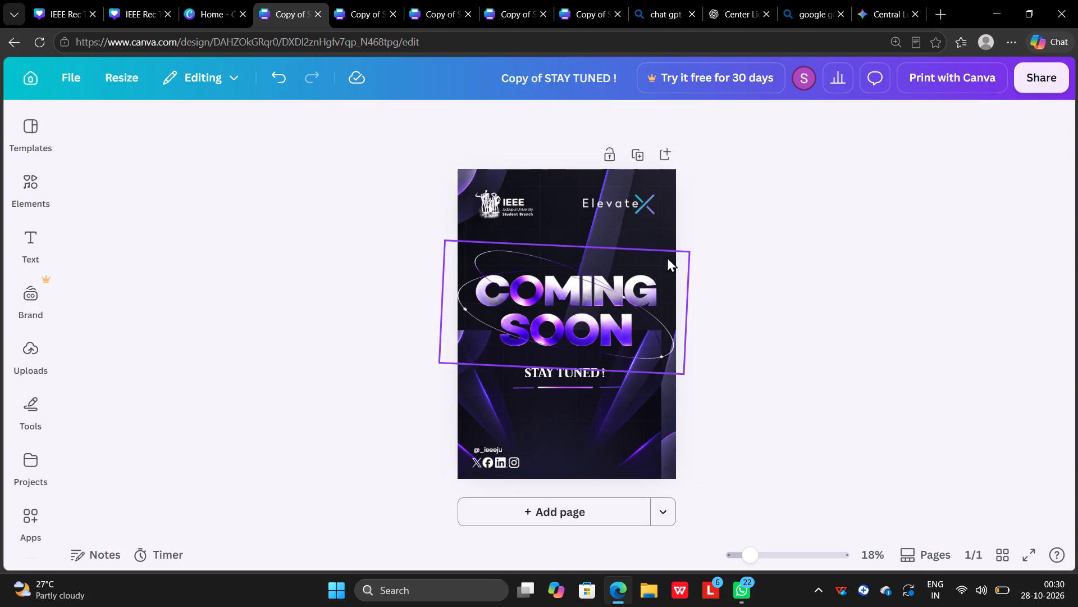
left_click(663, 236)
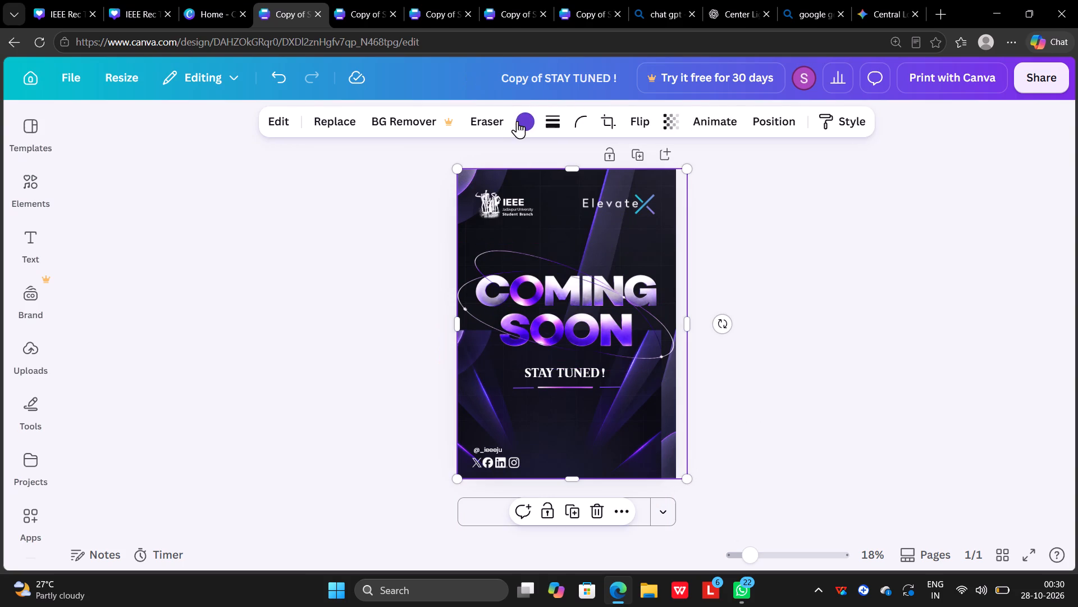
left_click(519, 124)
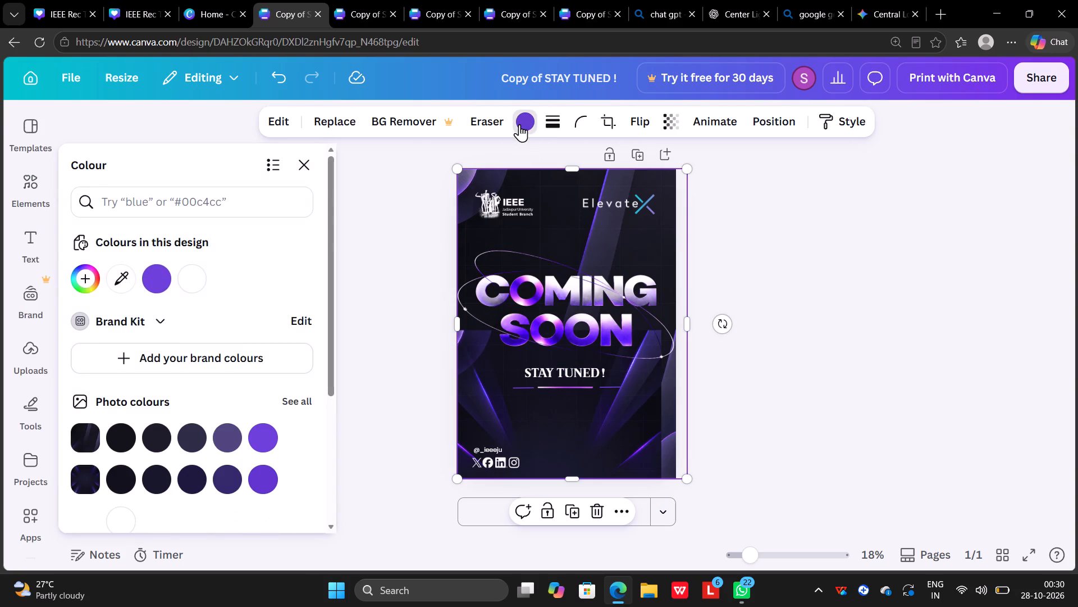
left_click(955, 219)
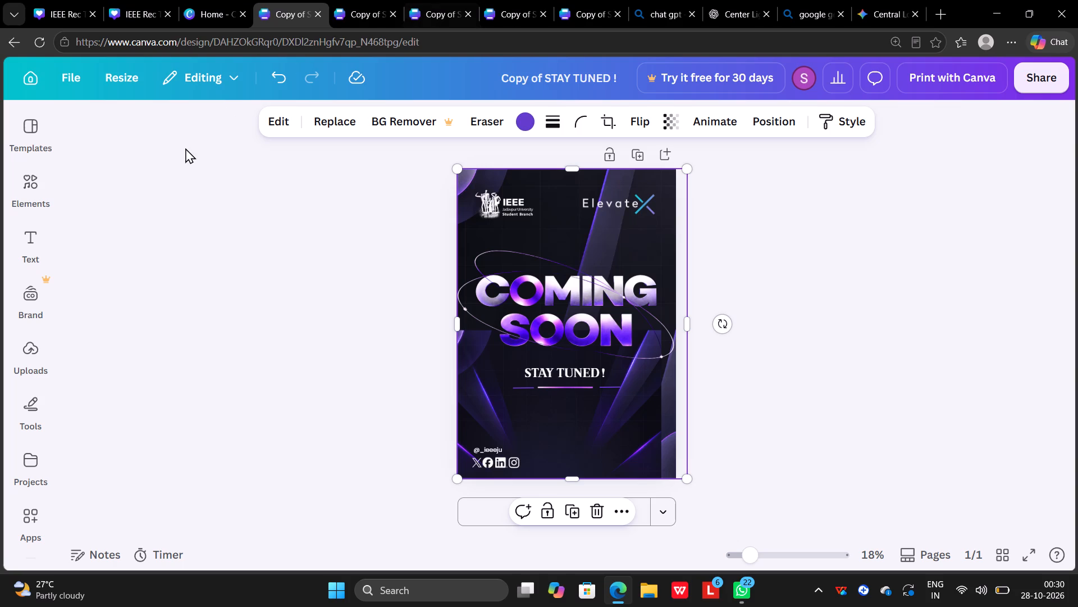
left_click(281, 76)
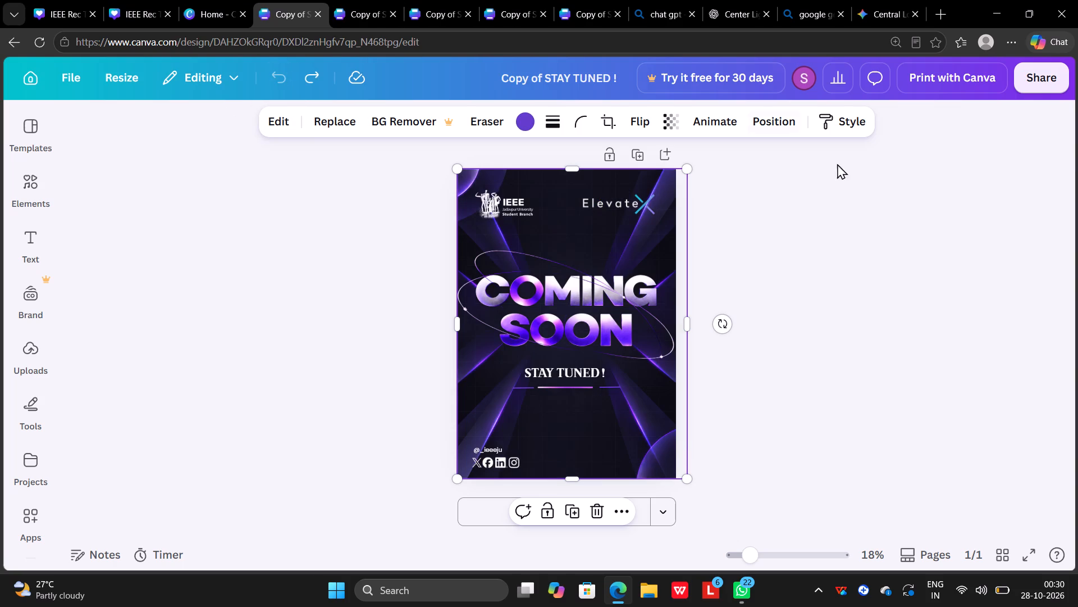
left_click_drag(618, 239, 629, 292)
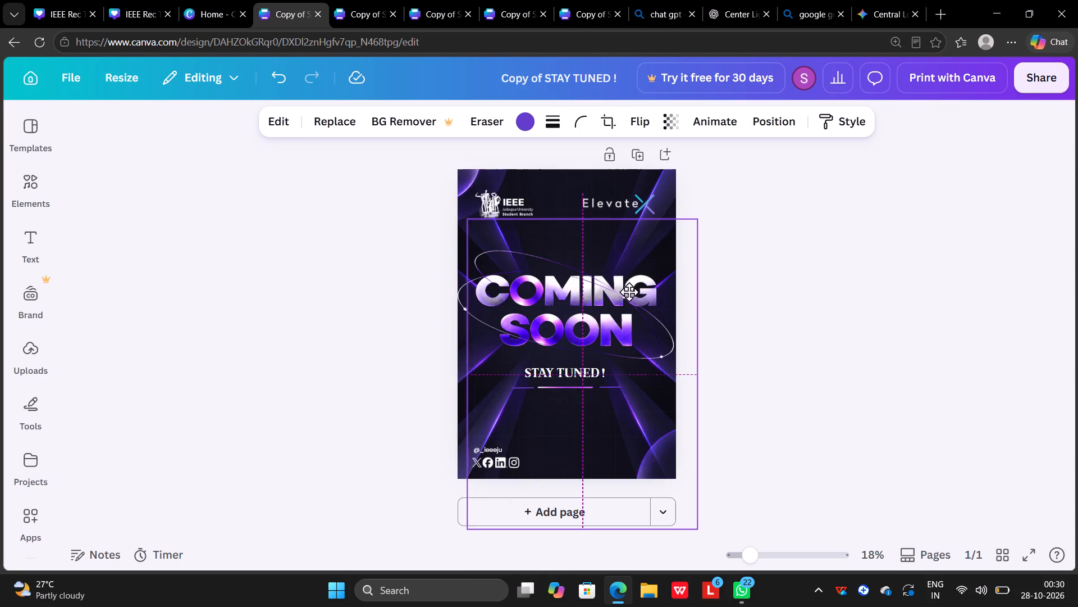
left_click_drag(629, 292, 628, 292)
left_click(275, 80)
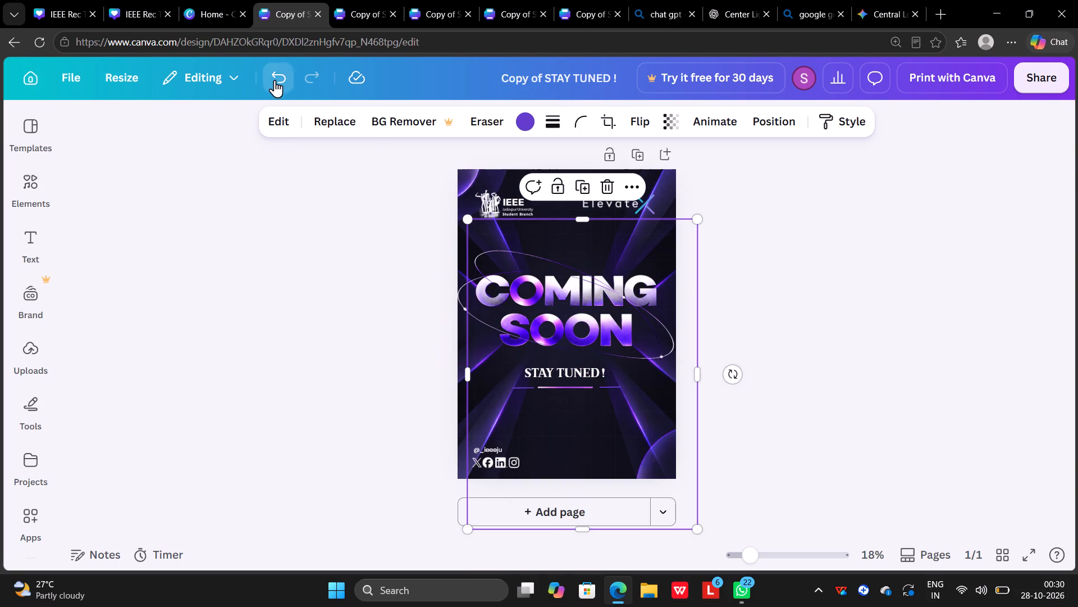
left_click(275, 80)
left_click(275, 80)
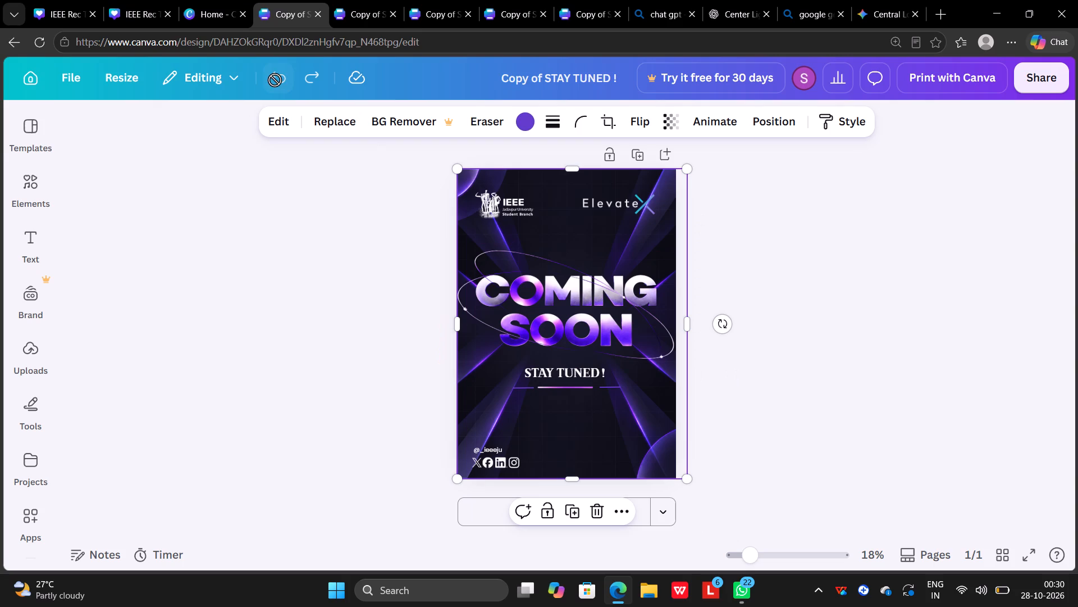
Move the stacked background images apart and delete the extra one hidden behind the violet-beam background.
left_click_drag(648, 227, 648, 243)
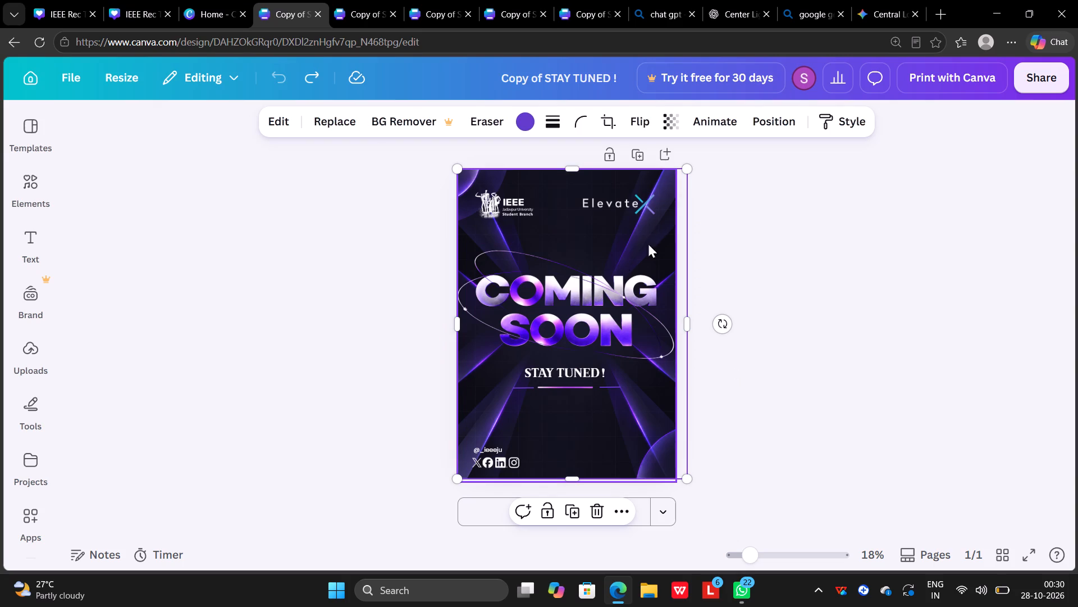
left_click_drag(648, 243, 646, 296)
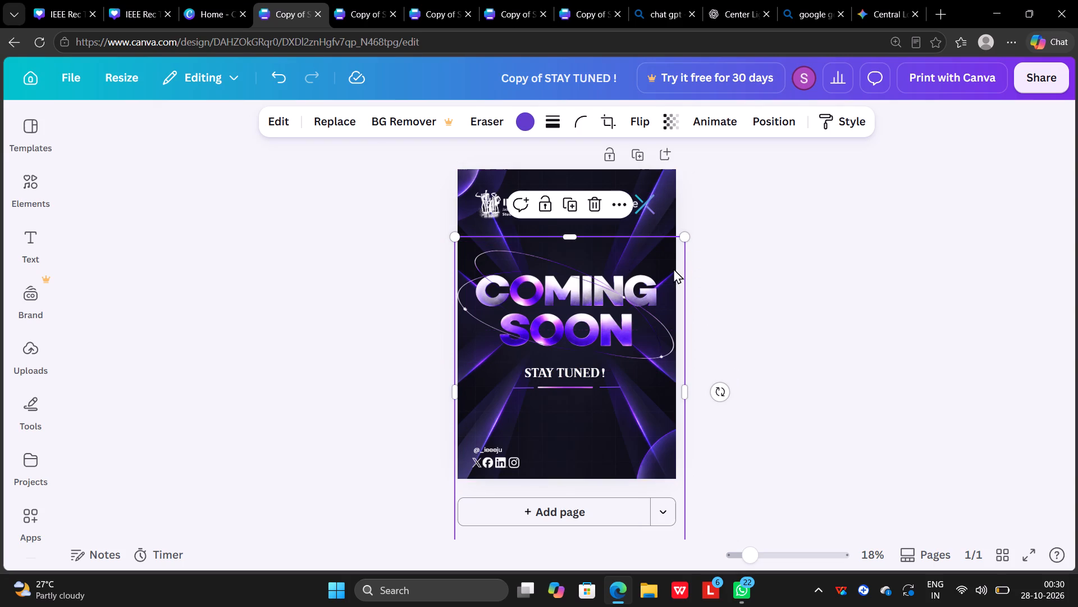
left_click_drag(664, 209, 651, 251)
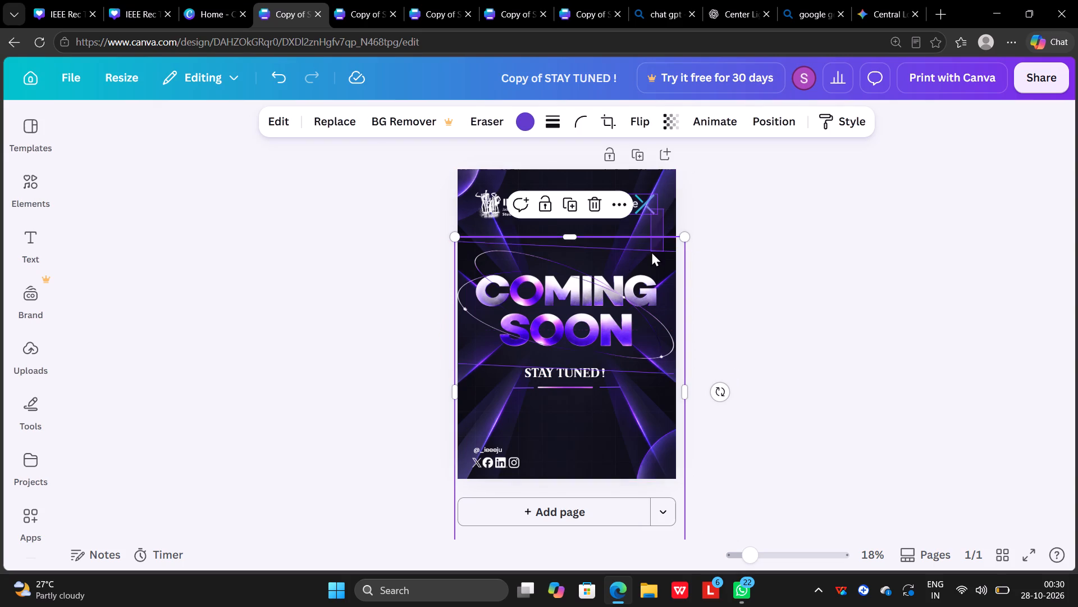
left_click_drag(651, 251, 725, 228)
left_click(725, 228)
left_click_drag(658, 227, 664, 233)
left_click(664, 233)
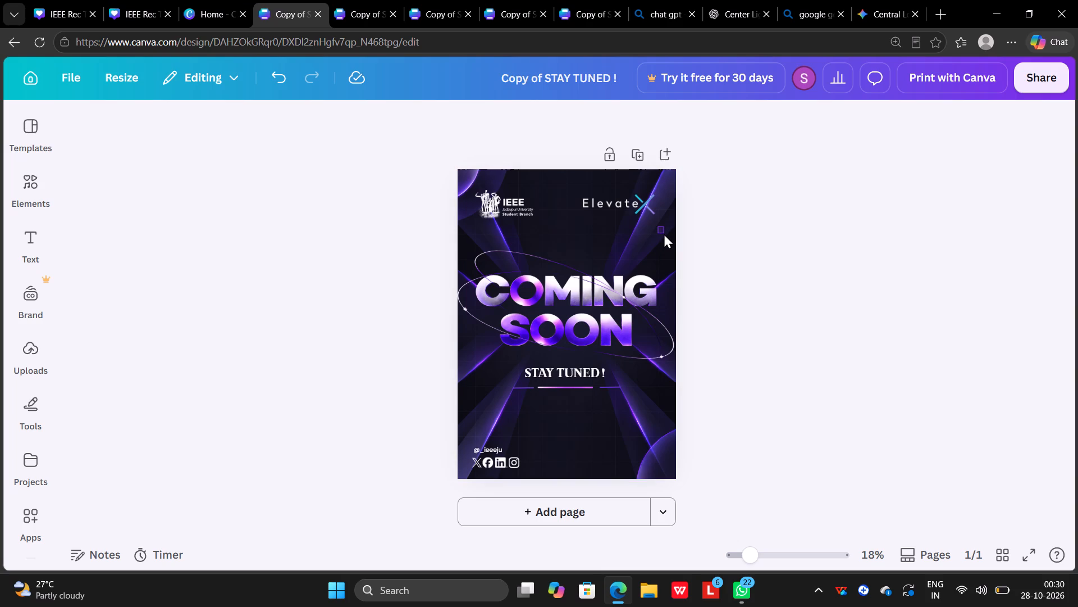
left_click_drag(664, 233, 657, 279)
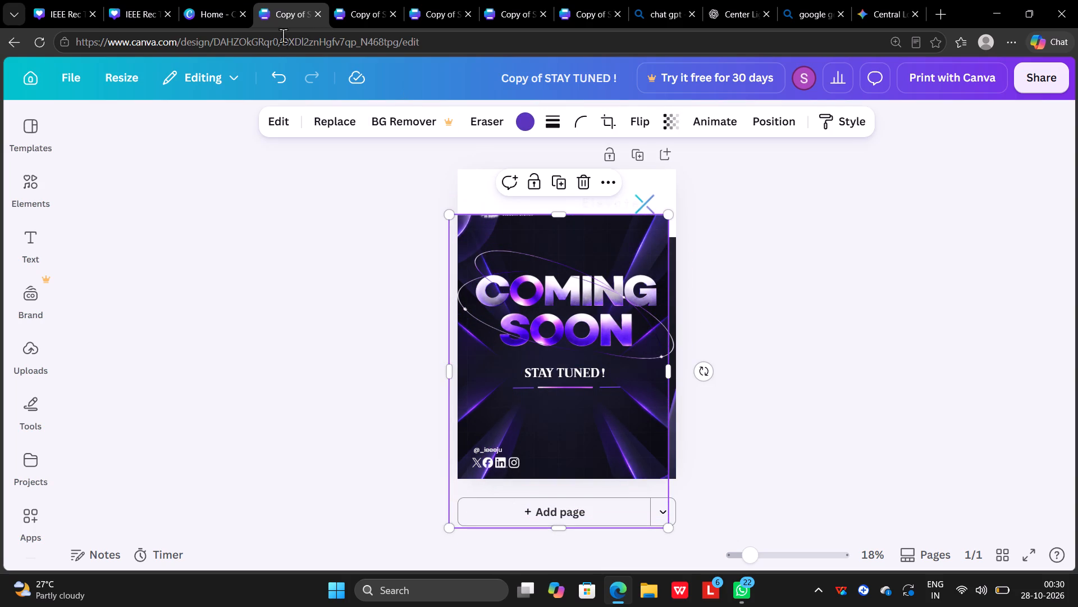
left_click(279, 74)
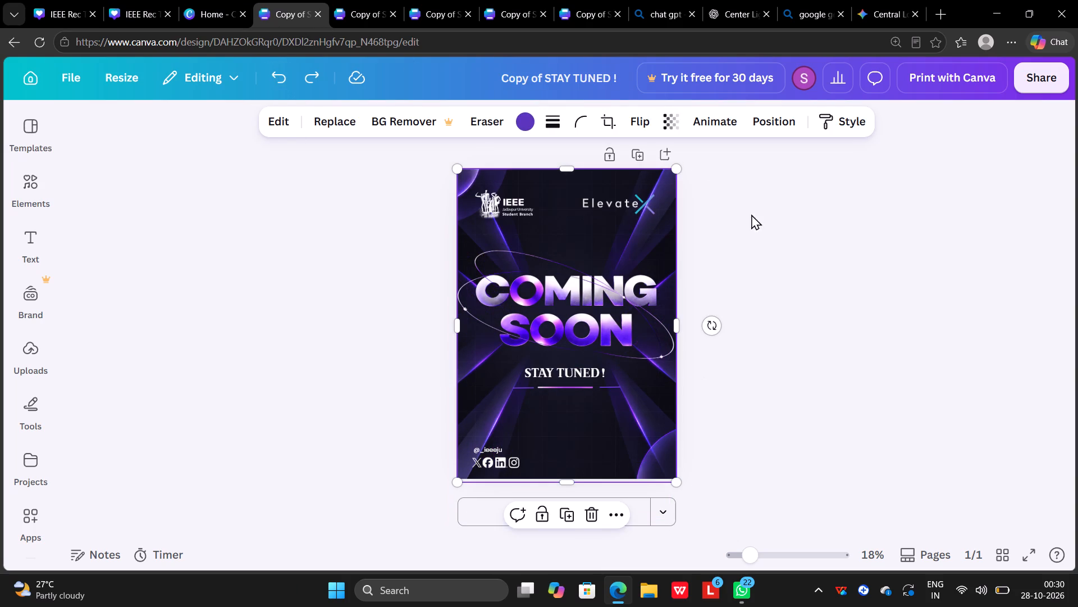
left_click_drag(656, 242, 618, 266)
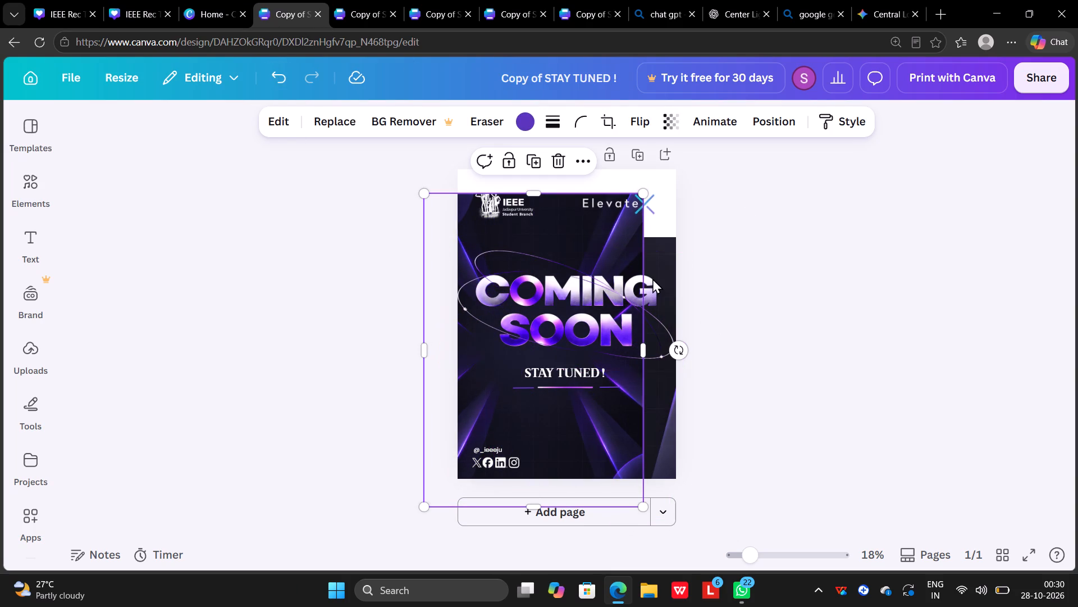
left_click(668, 245)
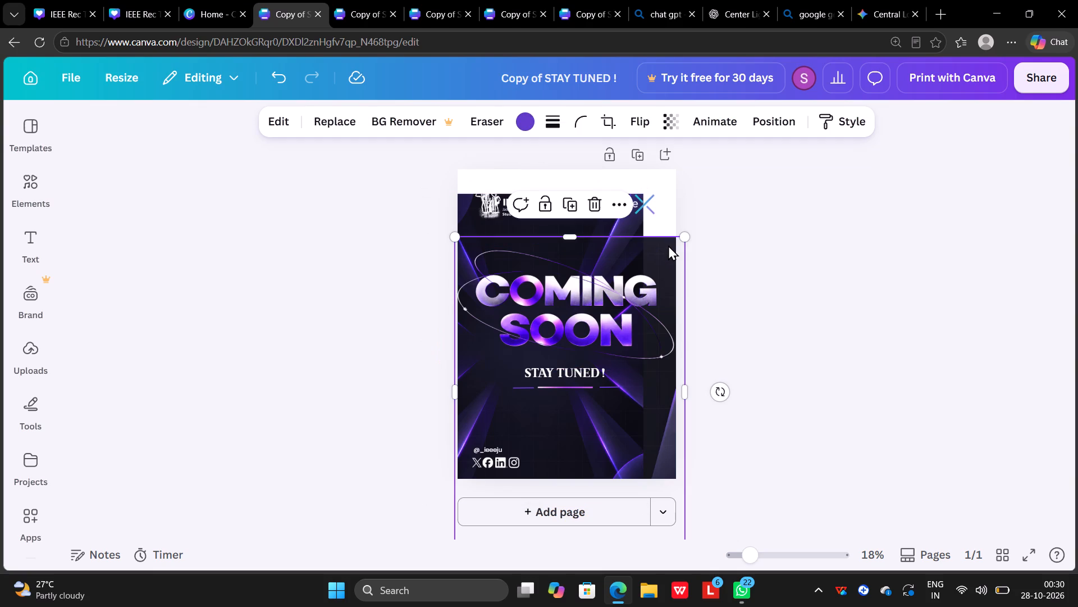
left_click(594, 200)
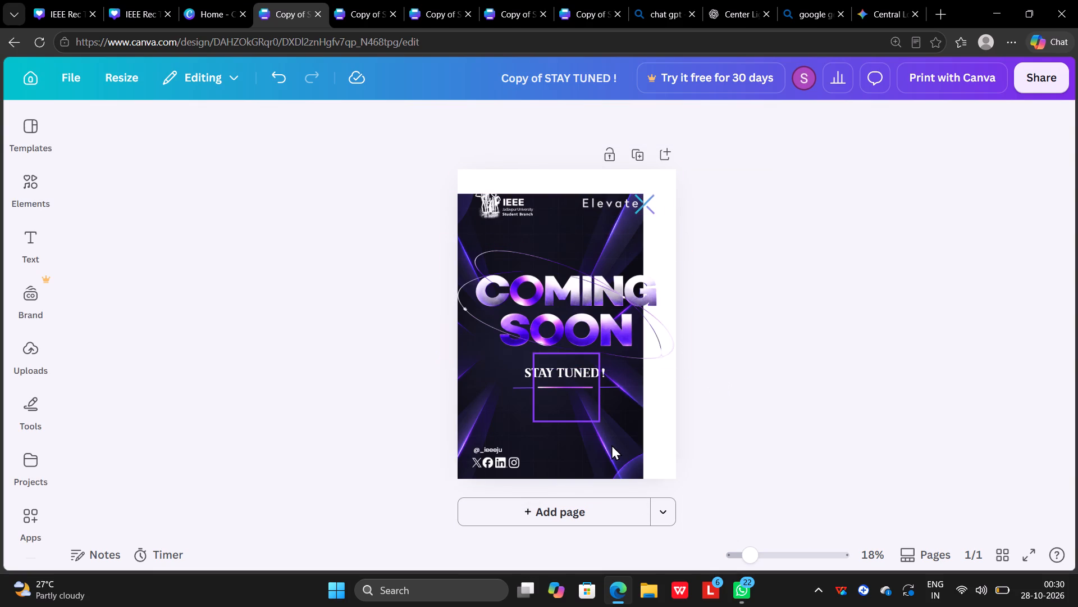
Reposition the remaining violet-beam background image so it covers the whole poster page.
left_click_drag(613, 440, 645, 421)
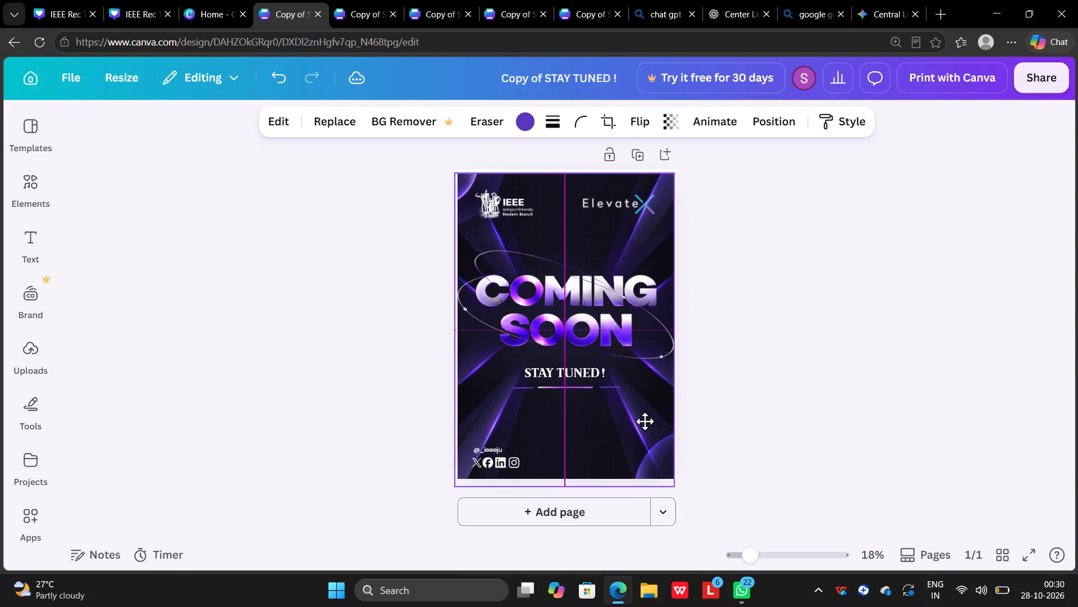
left_click_drag(645, 421, 609, 407)
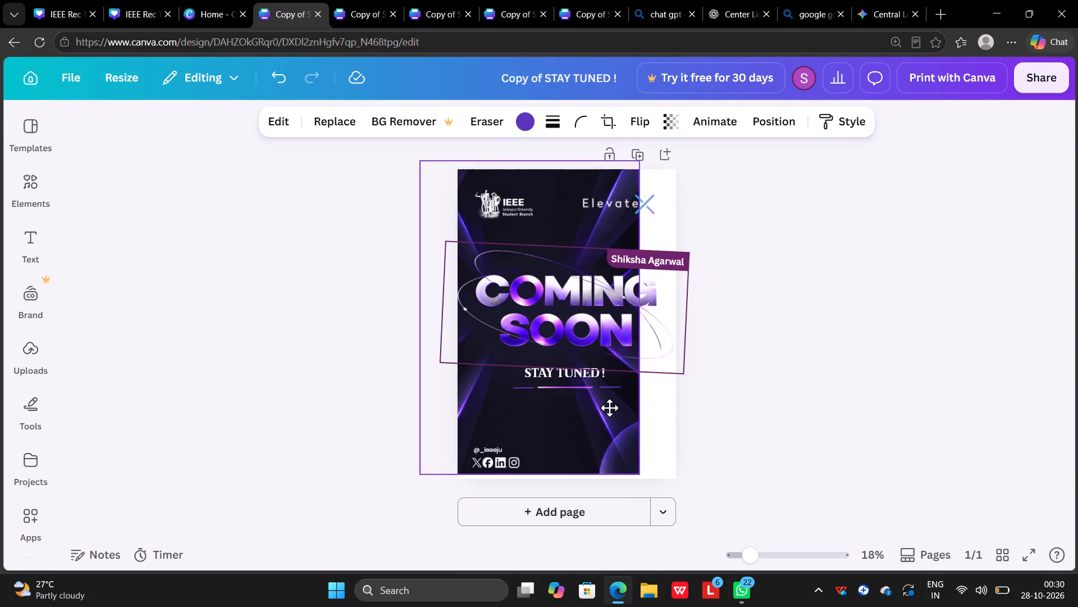
left_click_drag(609, 407, 648, 417)
left_click(823, 383)
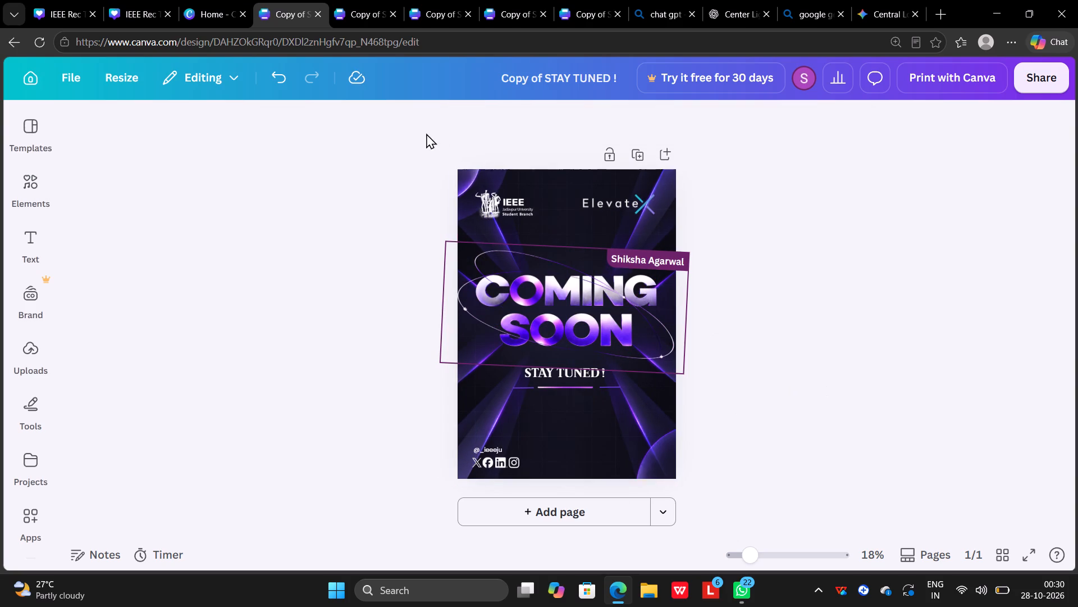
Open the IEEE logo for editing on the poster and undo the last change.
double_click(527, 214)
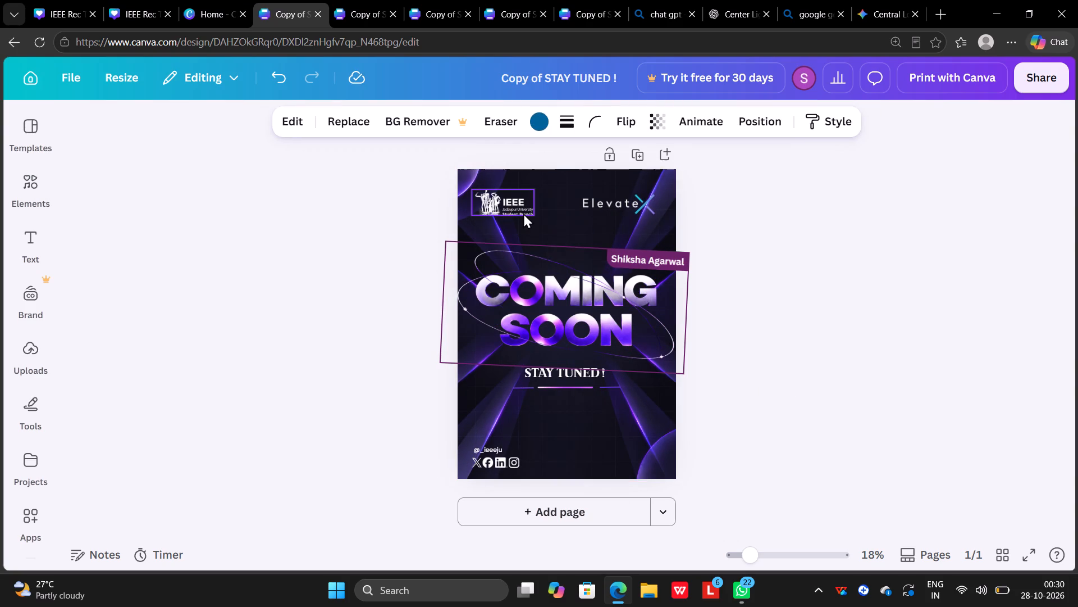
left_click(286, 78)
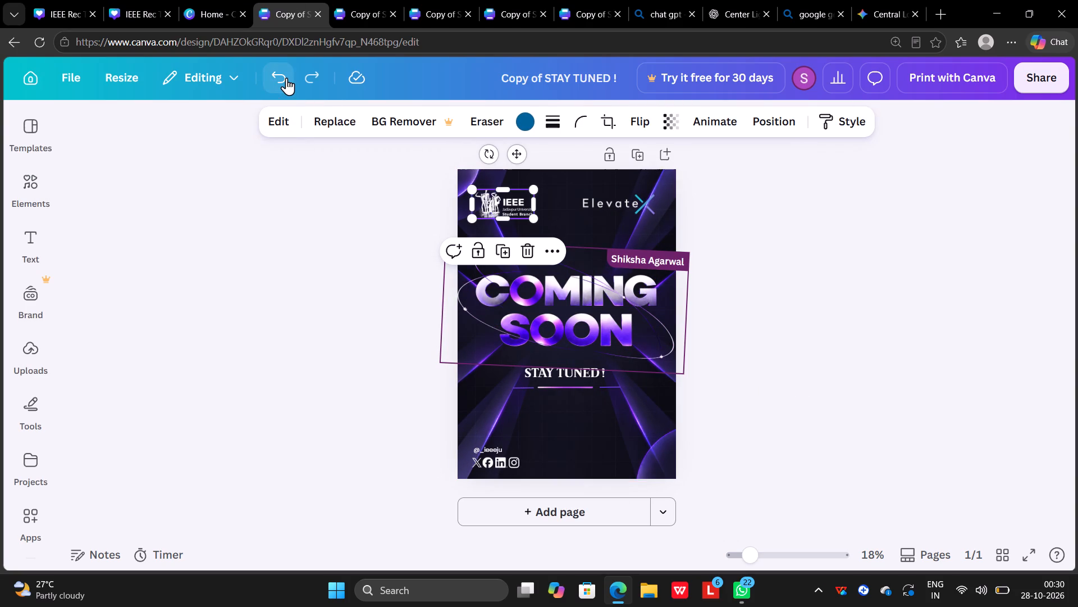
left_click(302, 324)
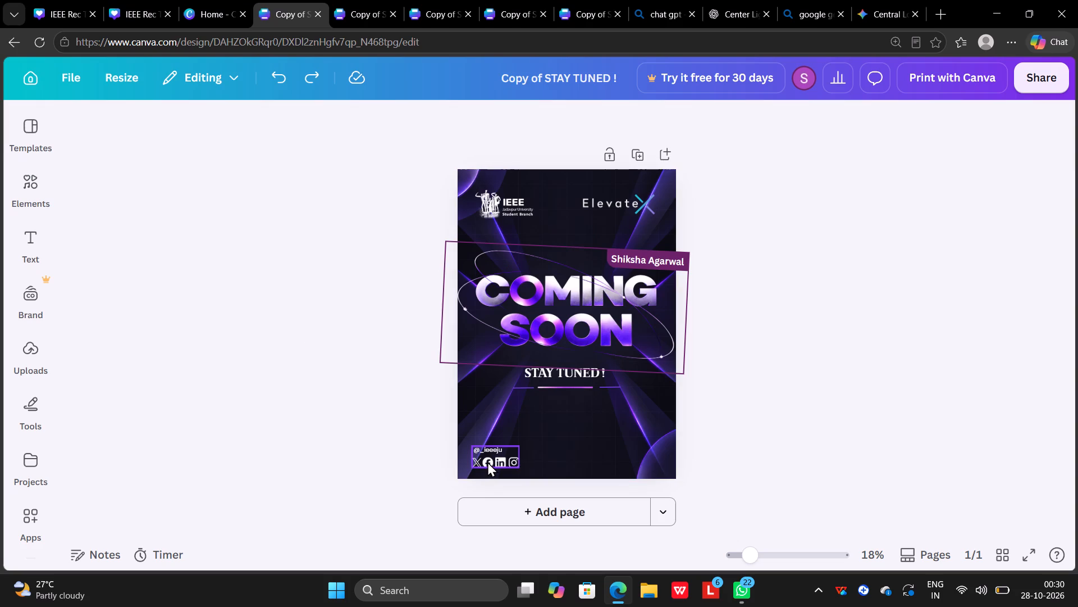
left_click_drag(487, 462, 630, 463)
left_click(797, 474)
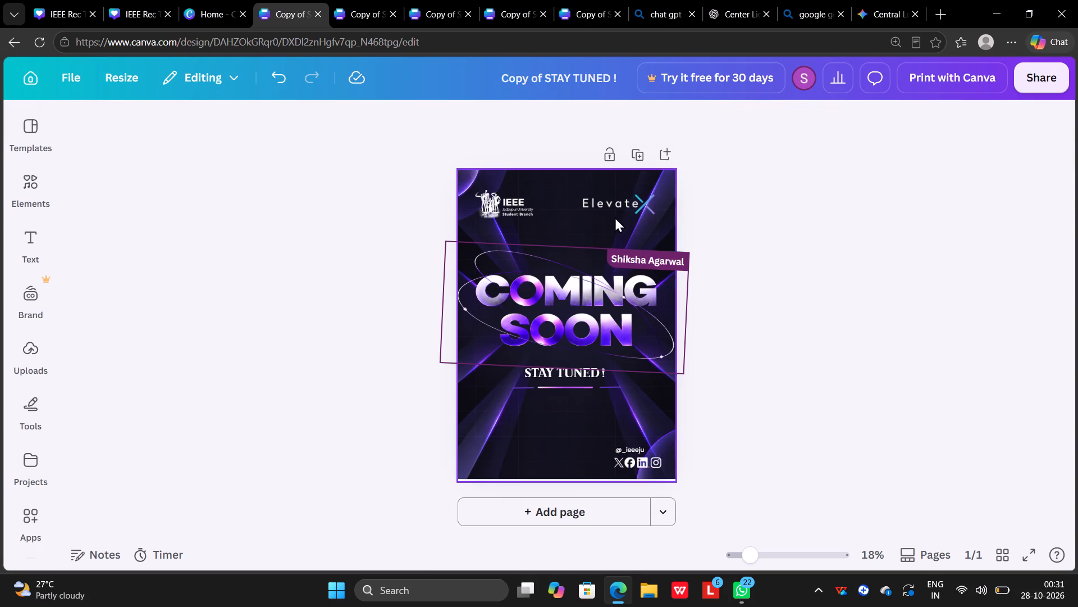
Delete the orbit ring graphic and the COMING and SOON headline graphics from the poster.
left_click(638, 337)
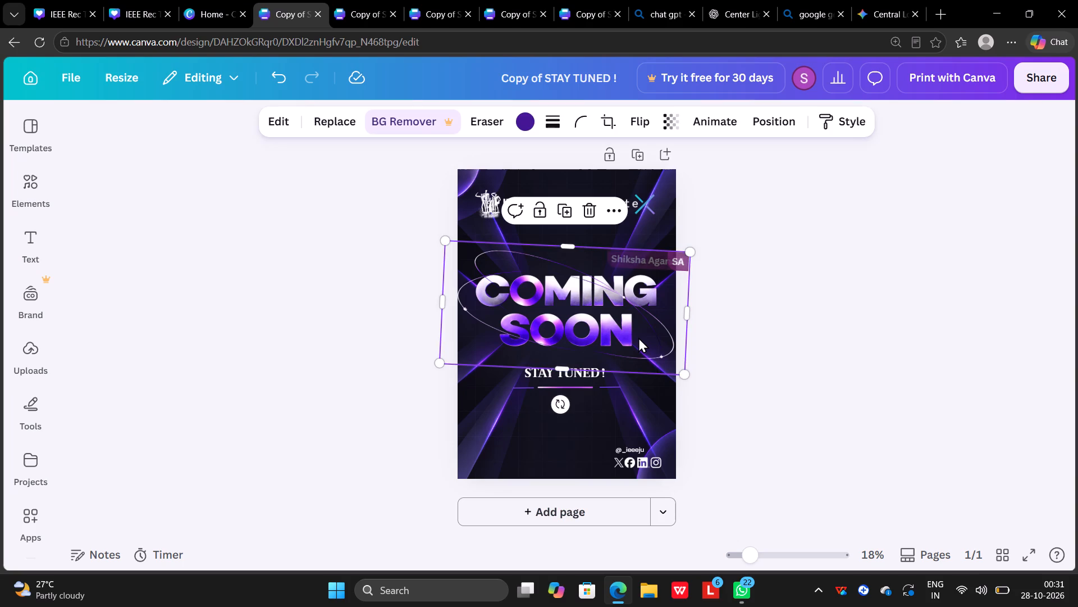
left_click(589, 214)
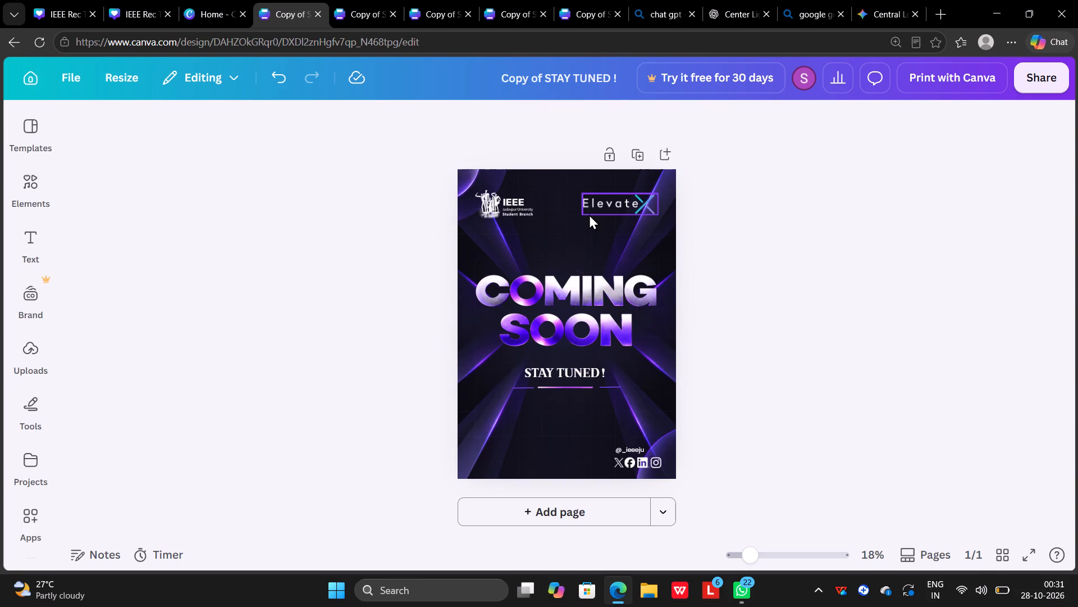
left_click(615, 290)
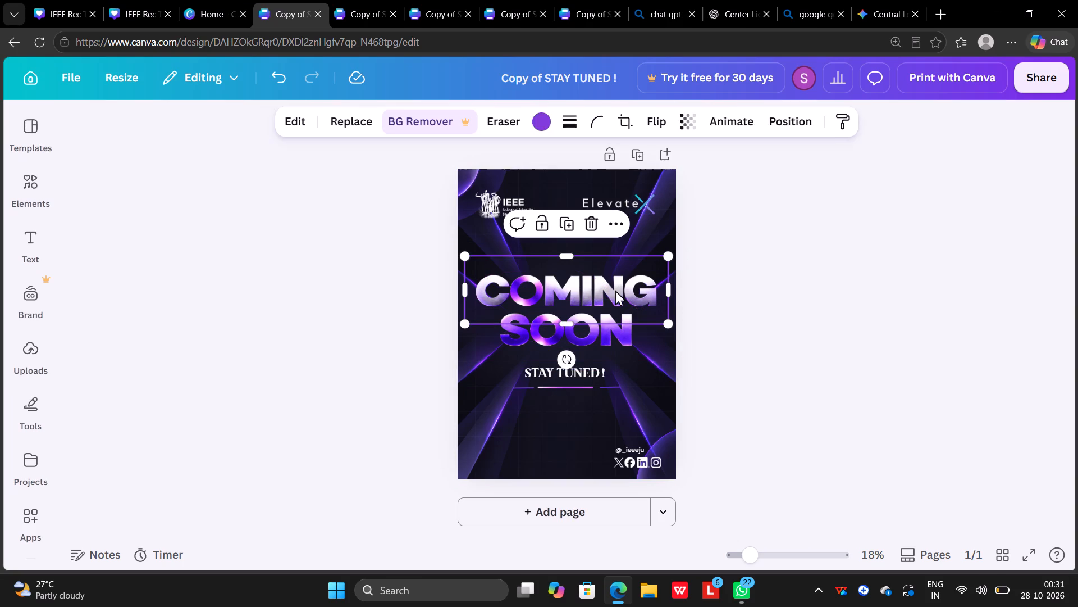
left_click(595, 221)
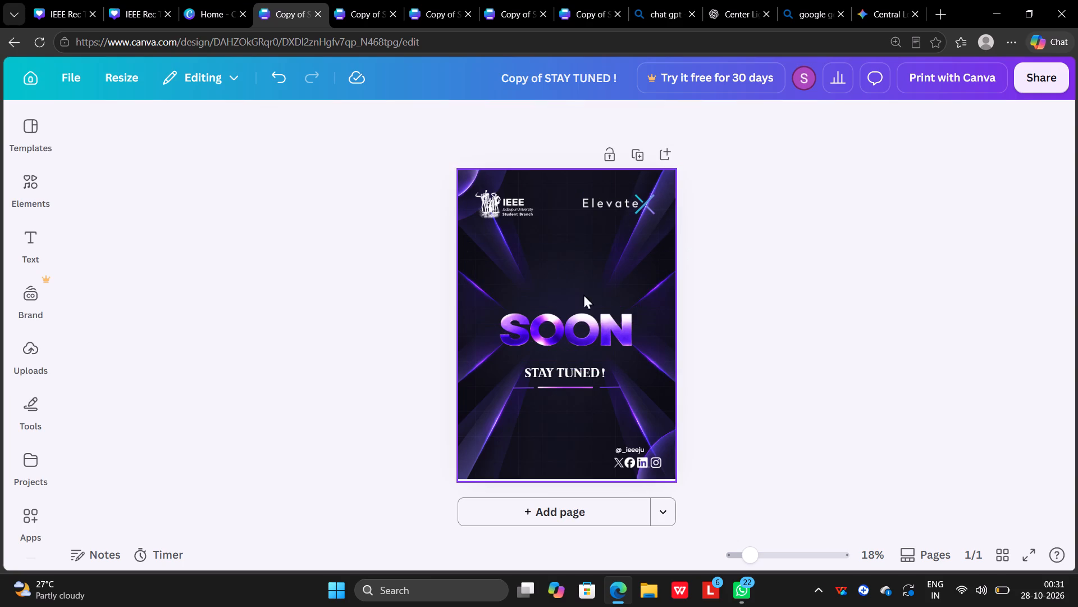
left_click(590, 317)
left_click(588, 260)
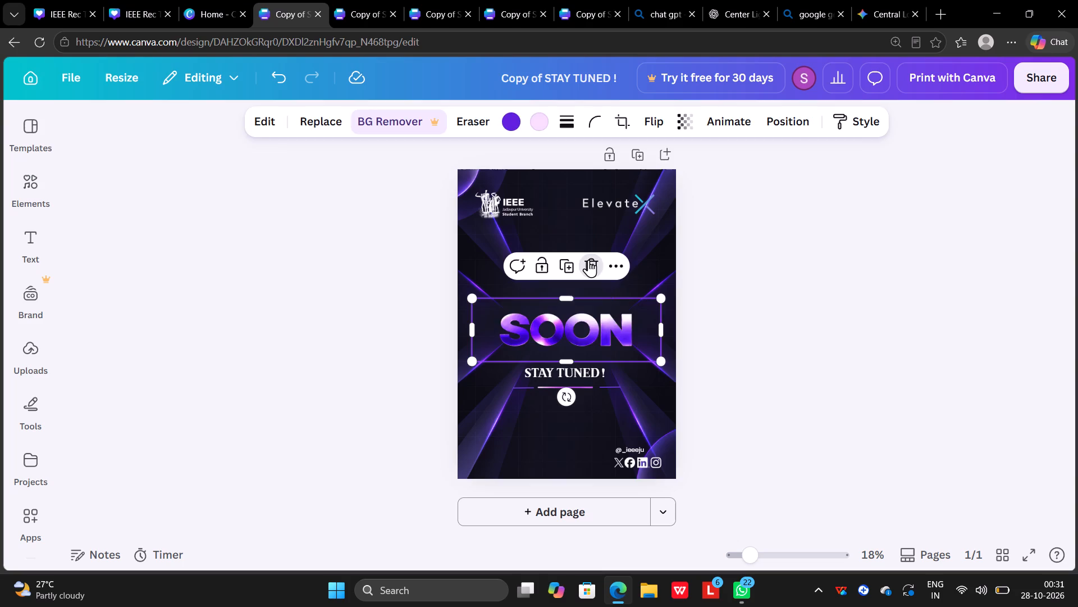
Search the elements for "glass morphism" graphics and place the wide grey blurred glass rectangle just above the STAY TUNED ! text.
left_click(776, 286)
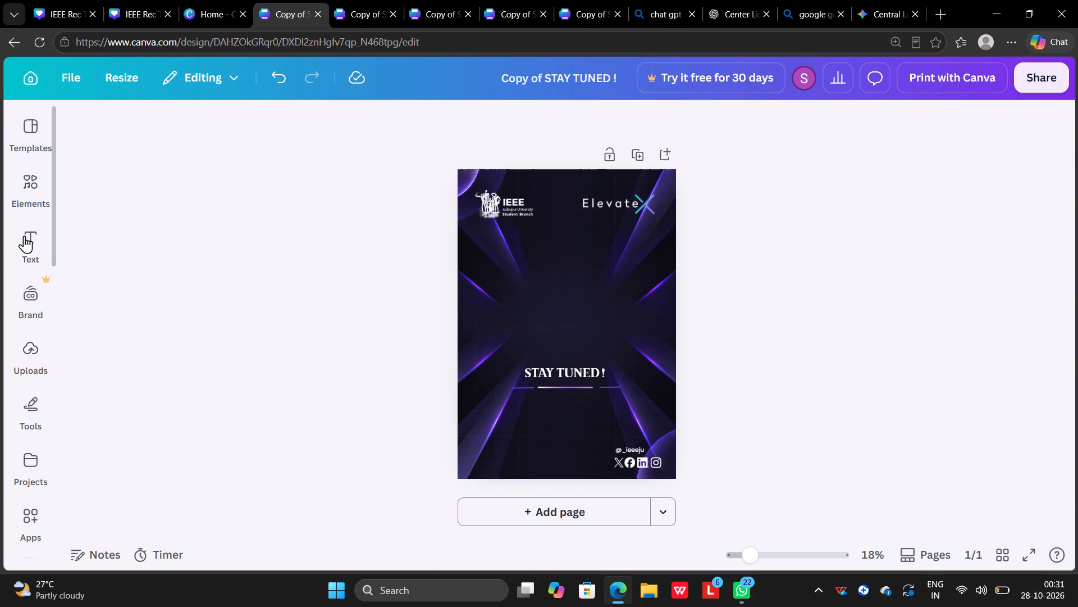
left_click(31, 194)
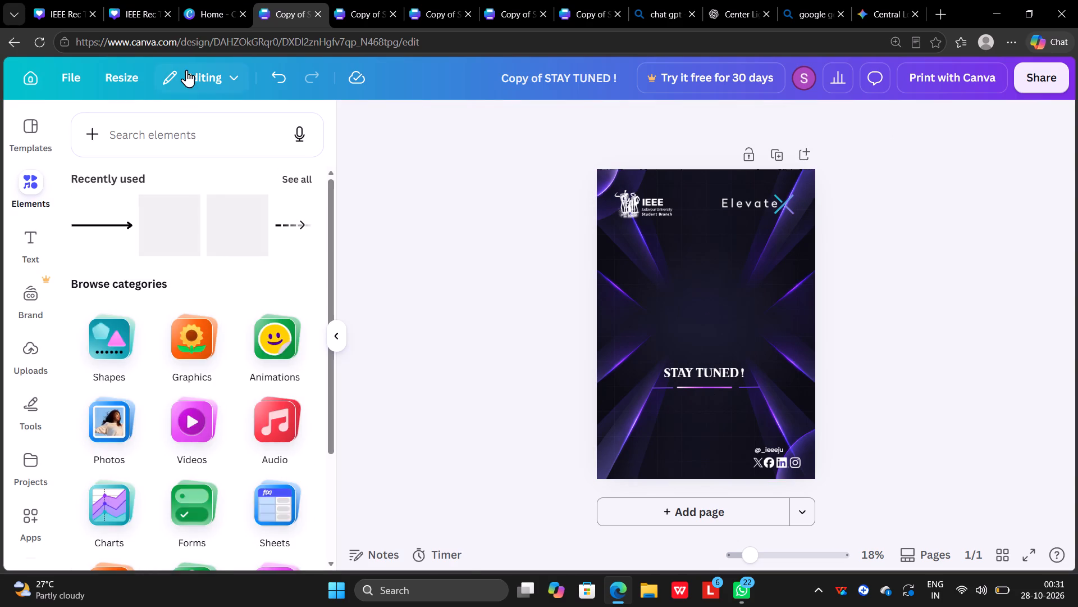
left_click(195, 137)
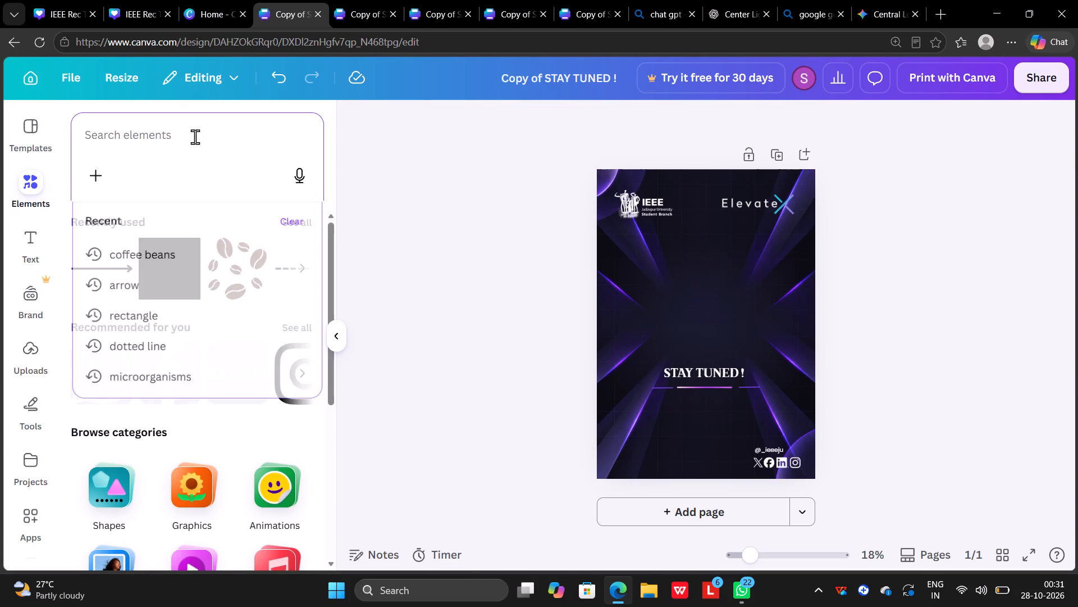
type("glass m")
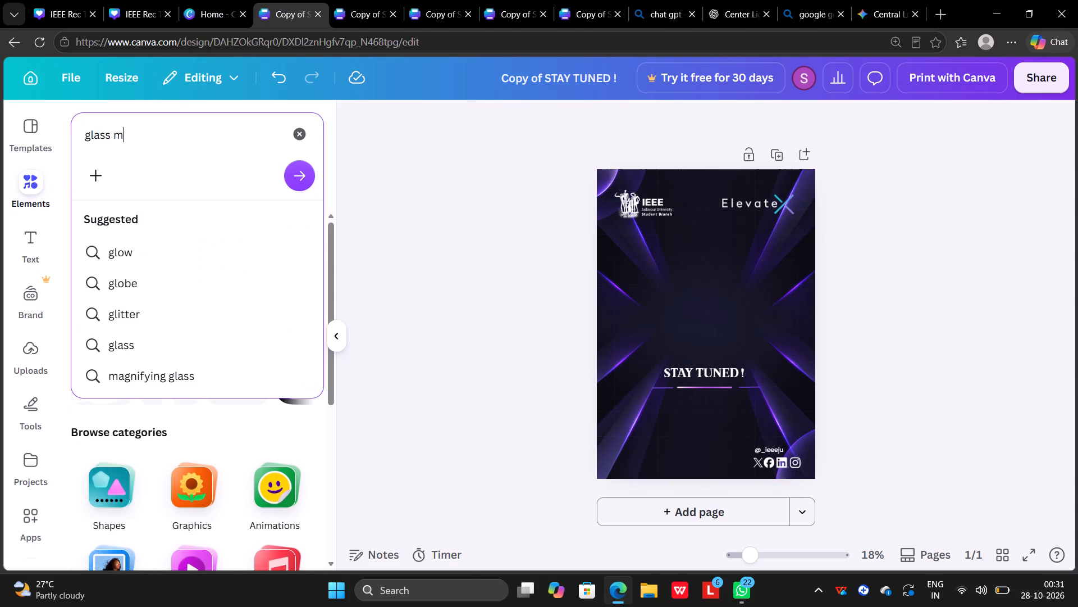
type("or")
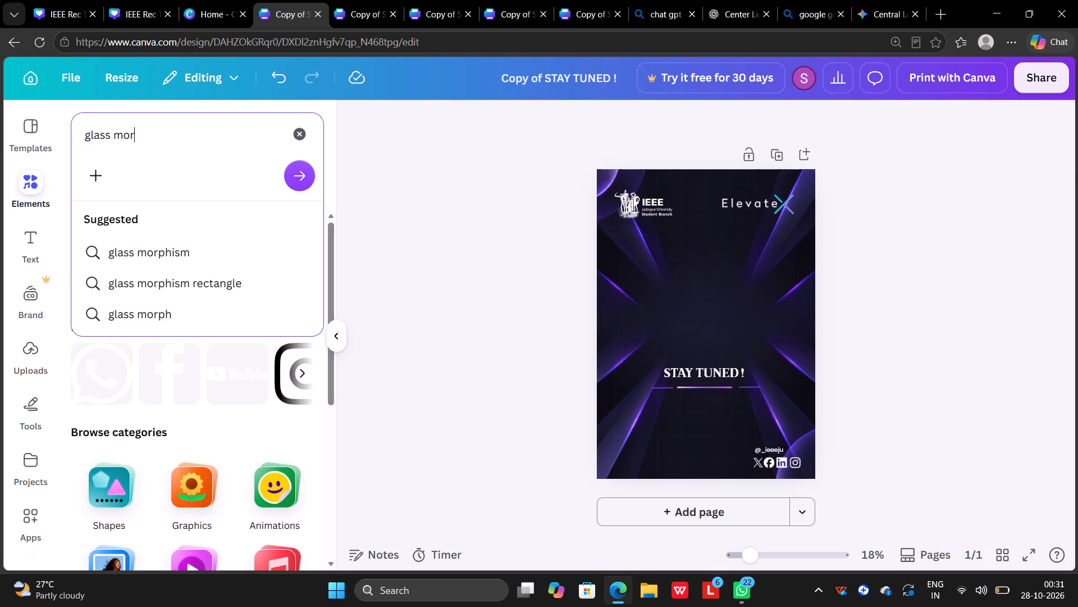
type("phism")
key("space")
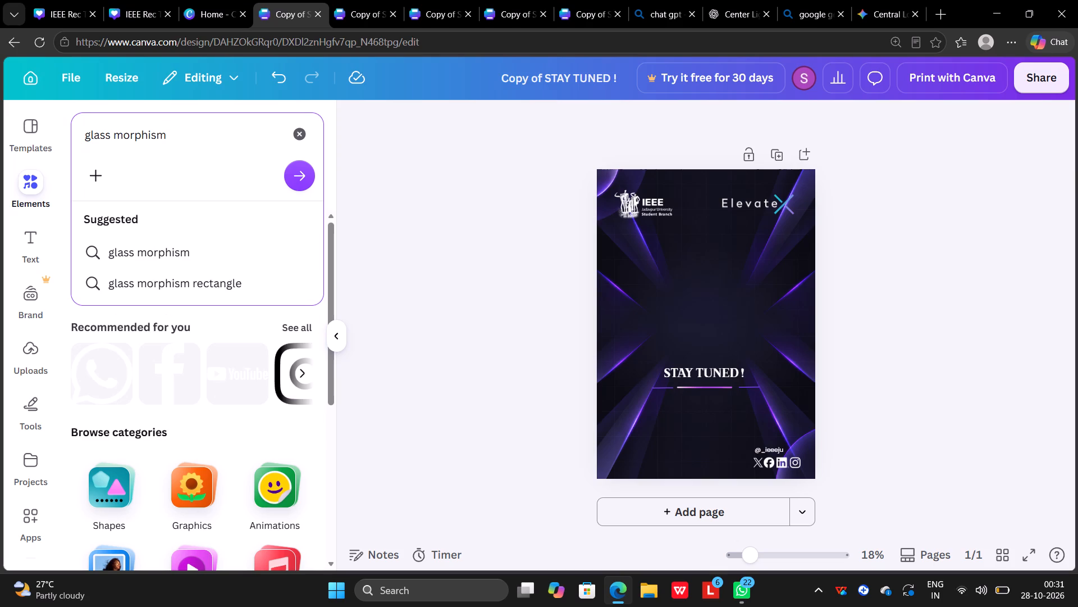
key("Return")
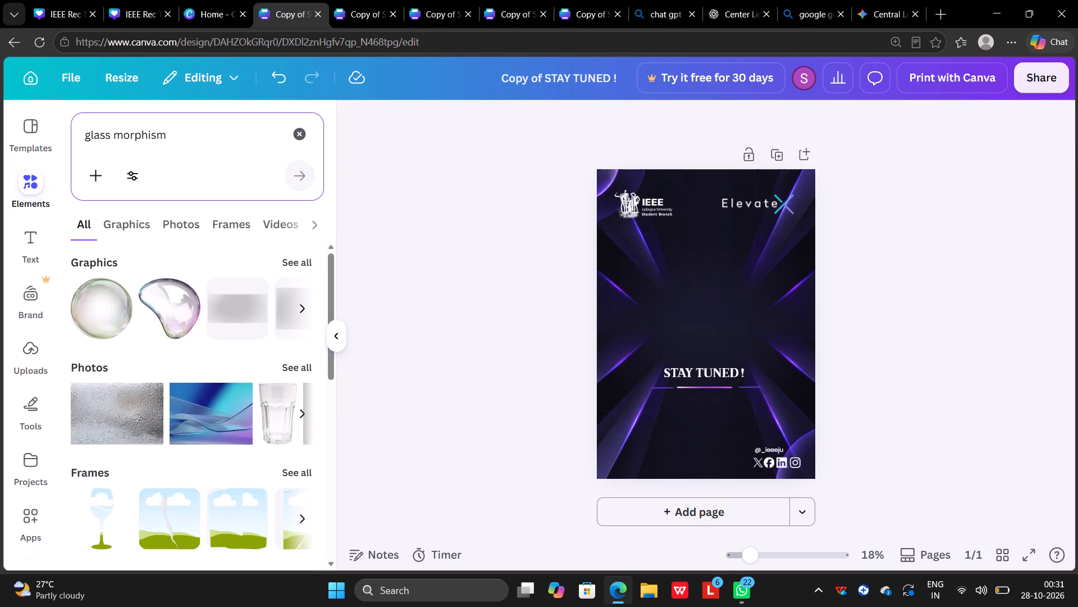
left_click(298, 262)
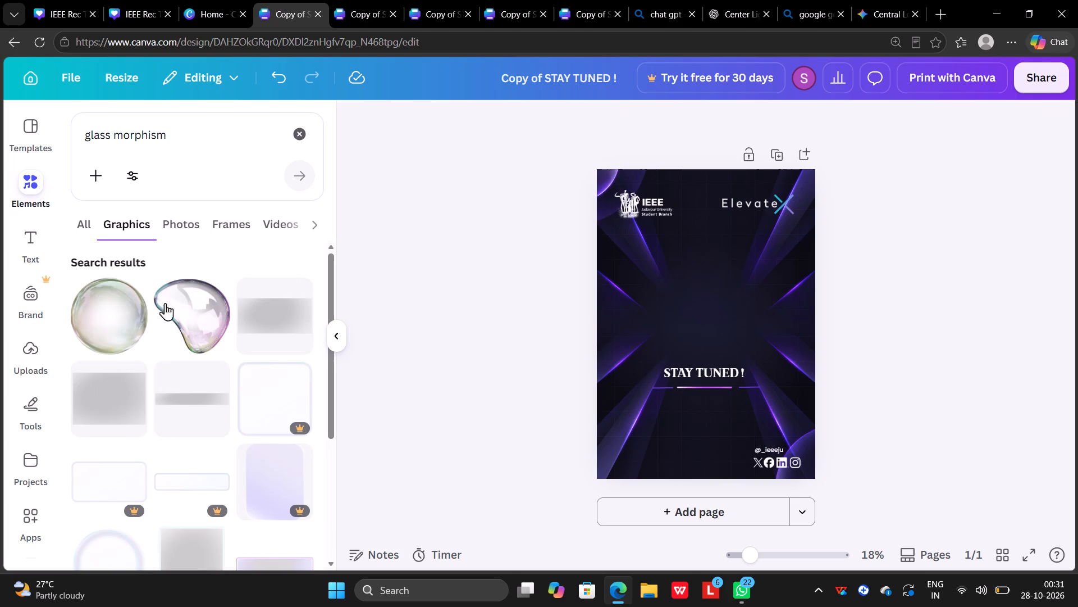
left_click(265, 312)
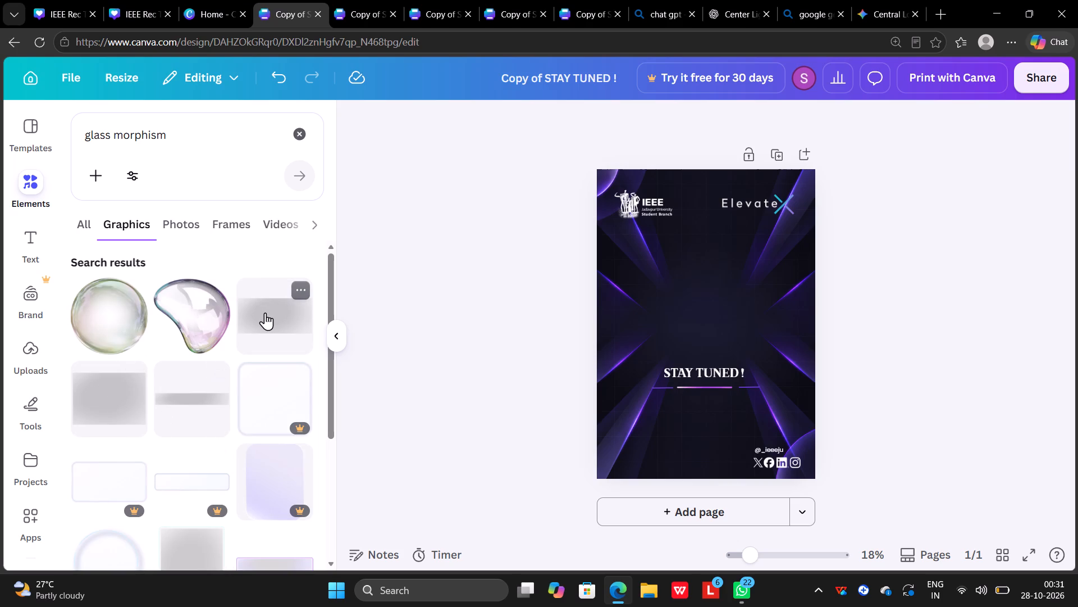
left_click_drag(621, 283, 656, 280)
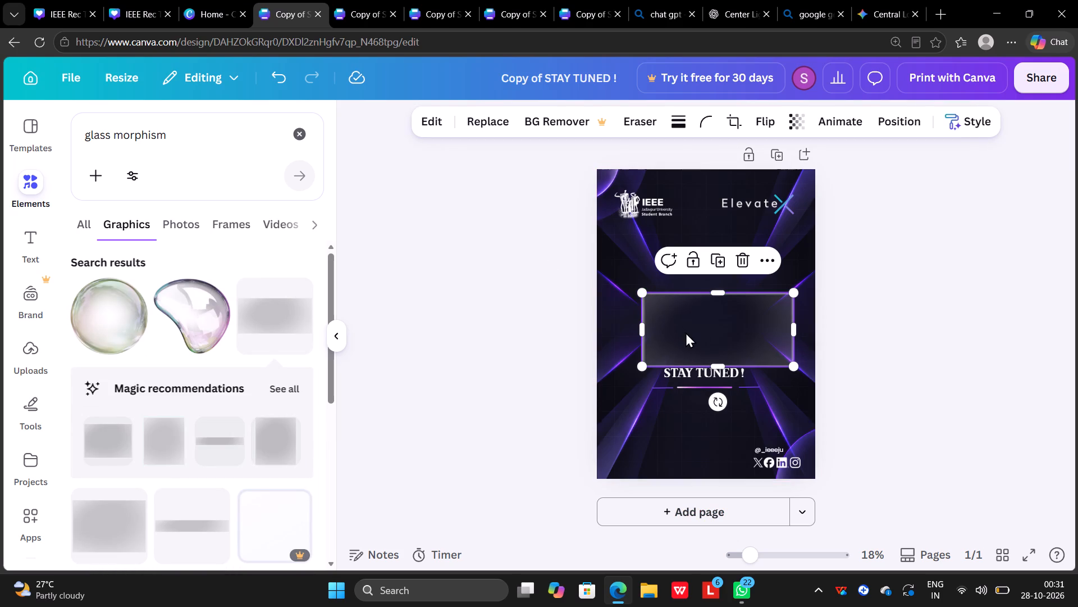
left_click_drag(686, 332, 679, 322)
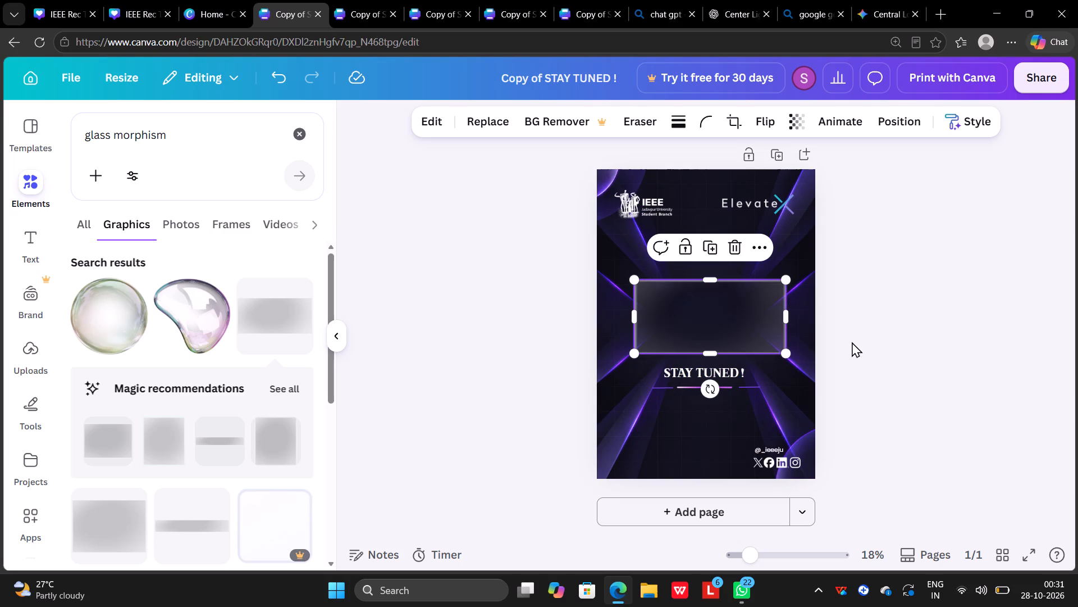
left_click(852, 342)
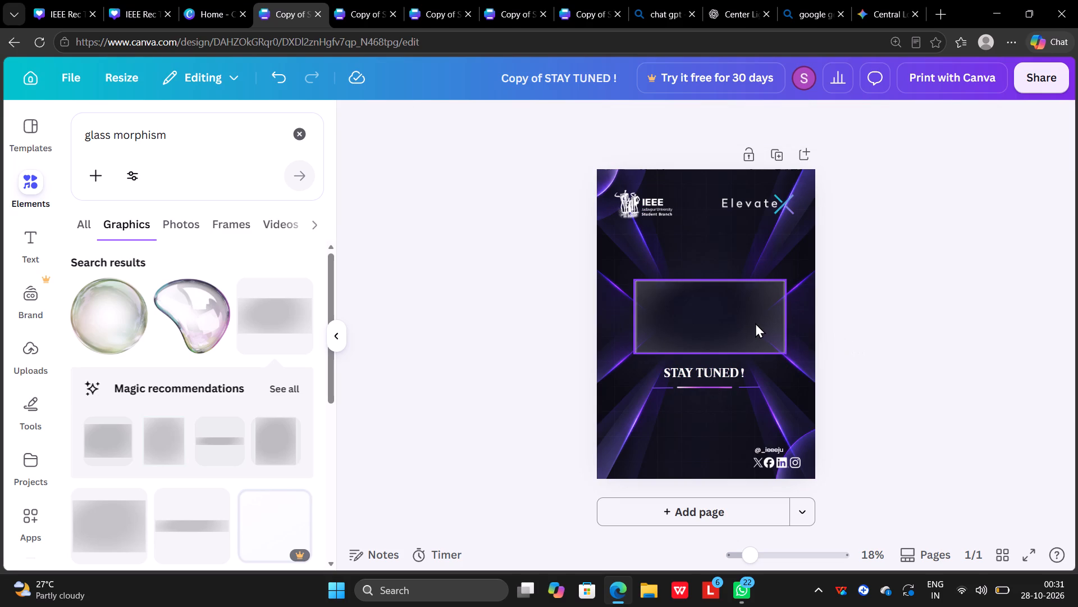
Resize the glass rectangle from its lower corners and centre it horizontally over the STAY TUNED ! text.
left_click(755, 323)
left_click_drag(787, 350, 778, 350)
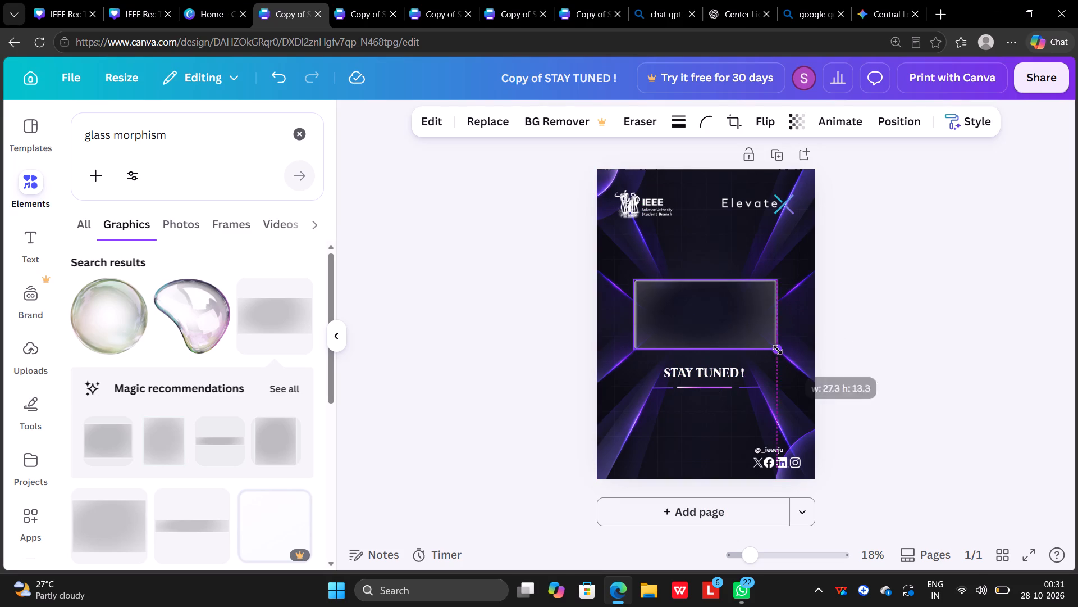
left_click_drag(778, 350, 774, 350)
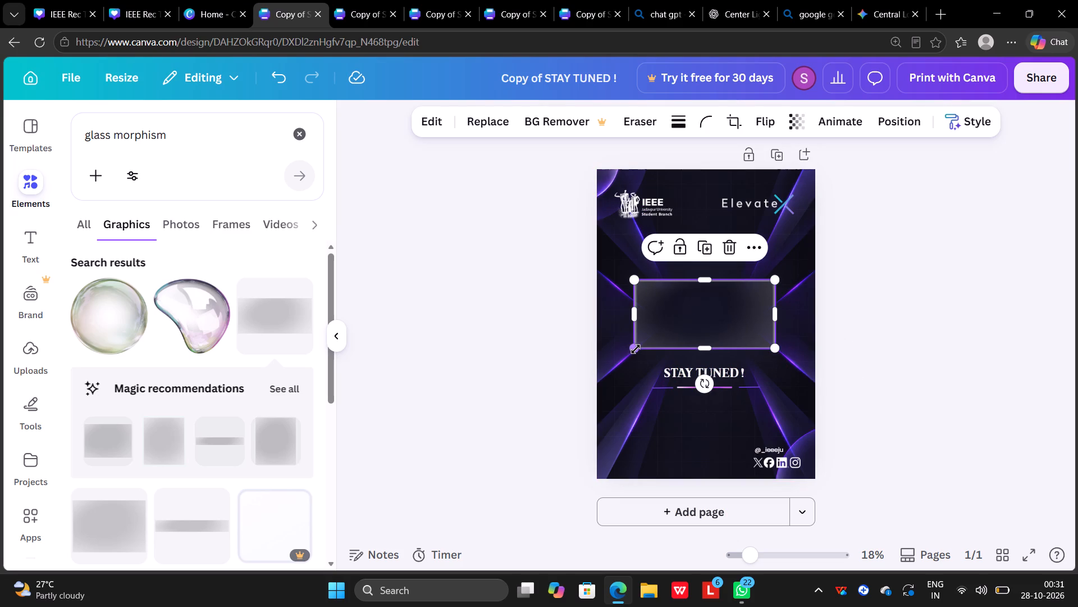
left_click_drag(636, 349, 629, 351)
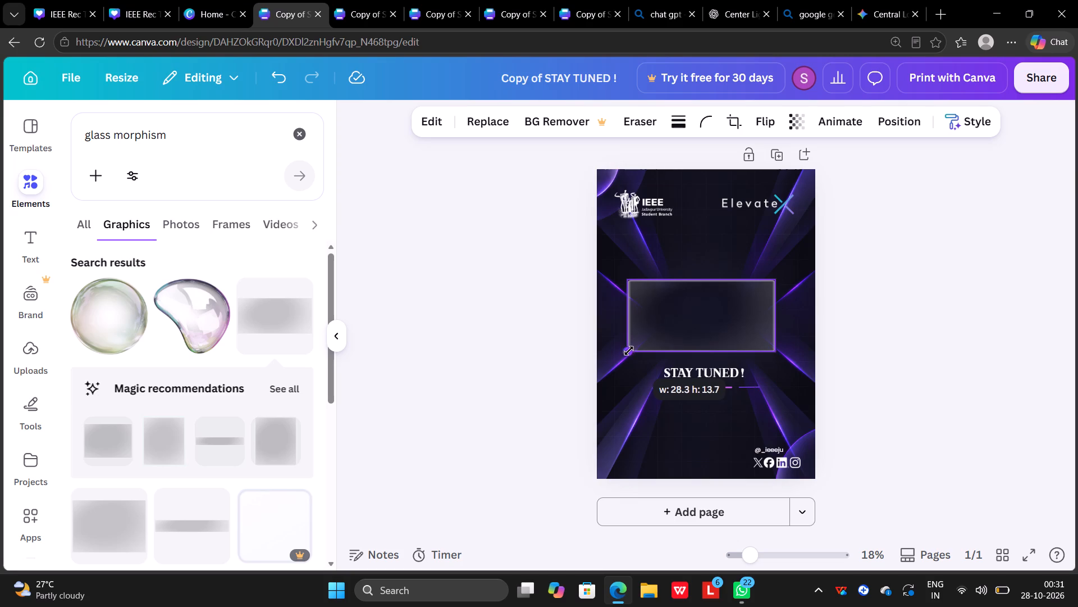
left_click_drag(629, 351, 627, 351)
left_click(482, 364)
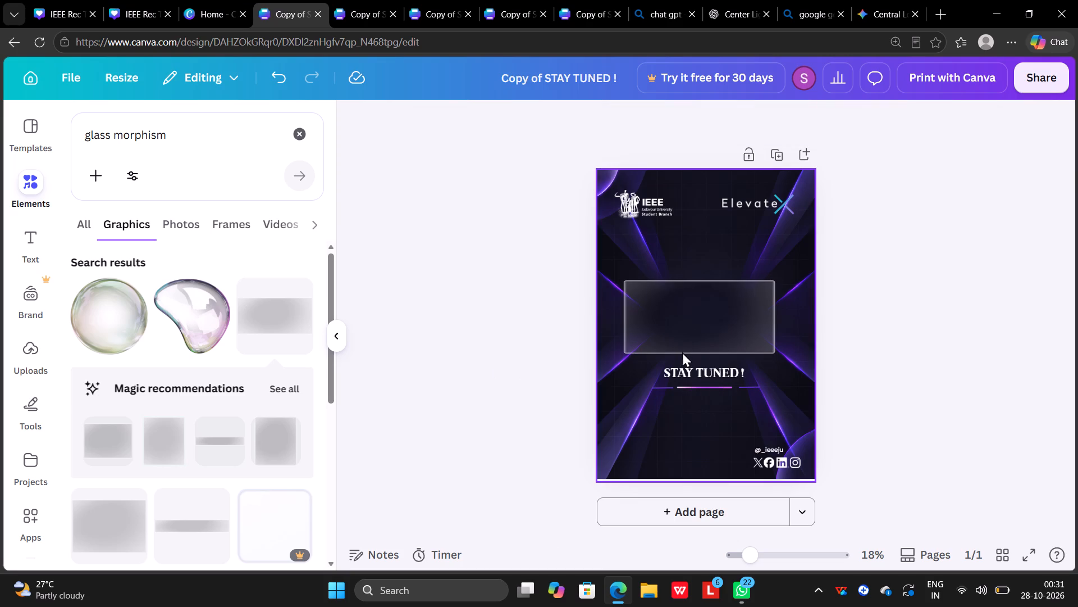
left_click(687, 335)
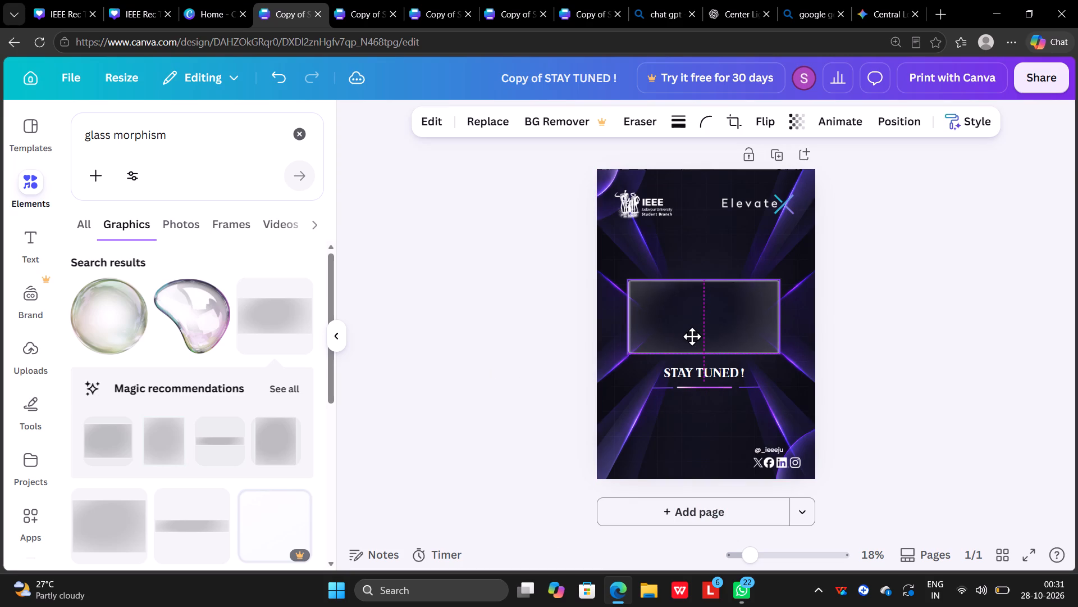
left_click(901, 355)
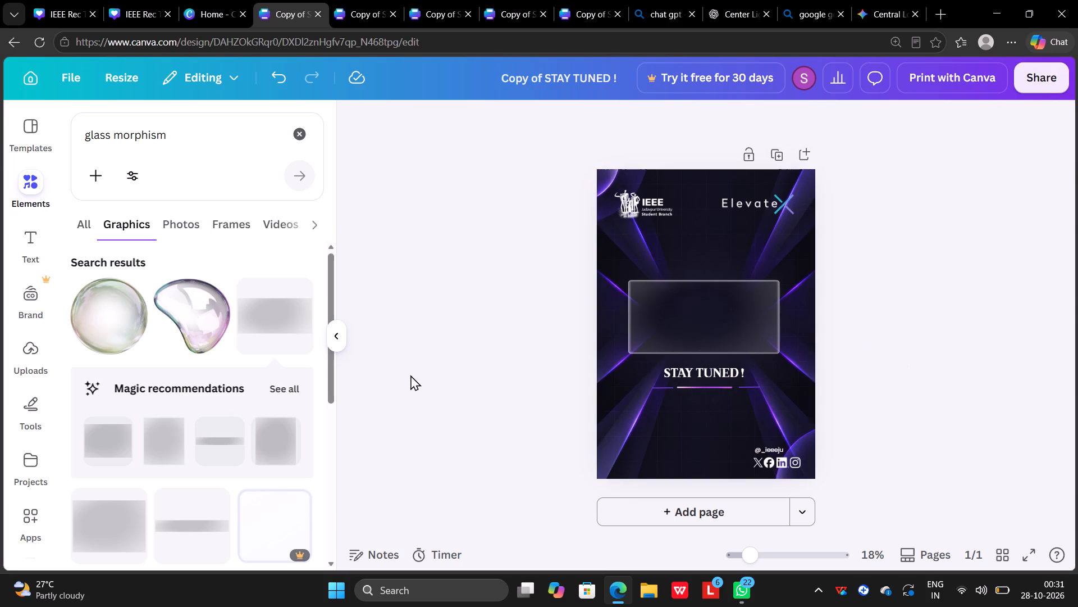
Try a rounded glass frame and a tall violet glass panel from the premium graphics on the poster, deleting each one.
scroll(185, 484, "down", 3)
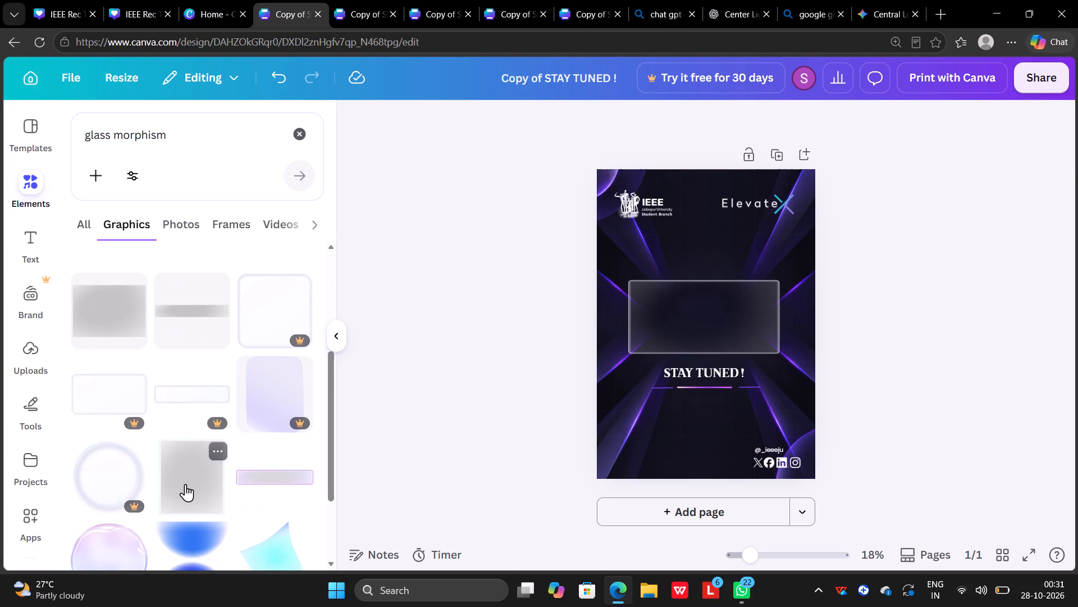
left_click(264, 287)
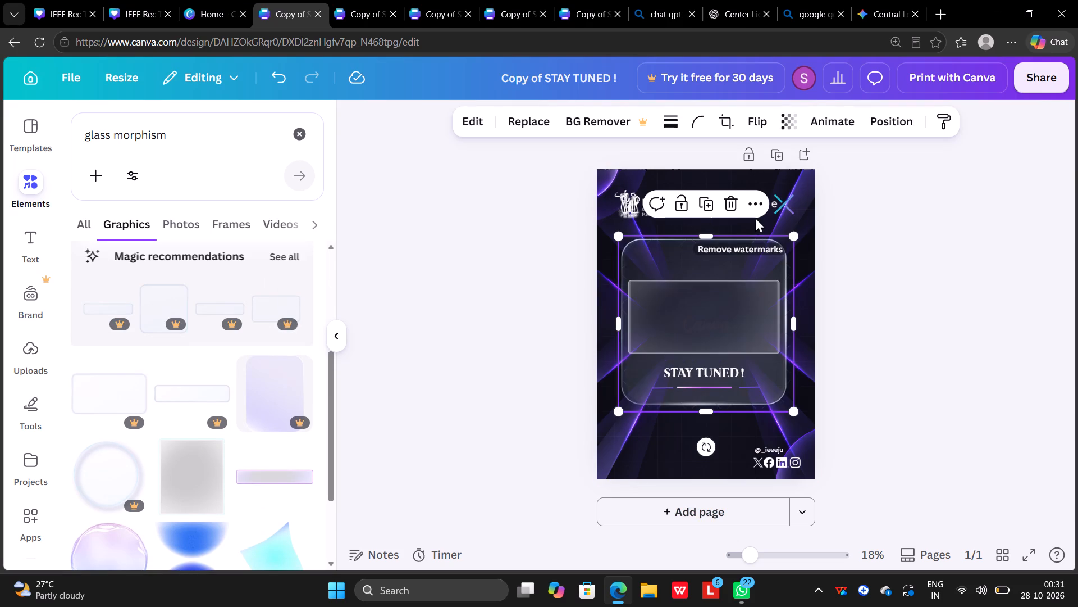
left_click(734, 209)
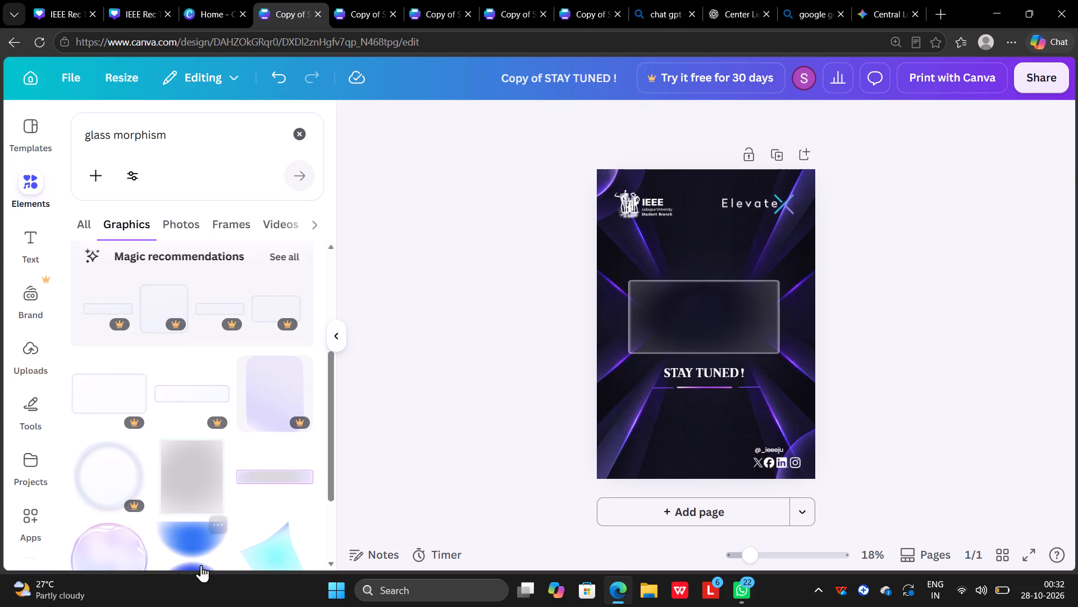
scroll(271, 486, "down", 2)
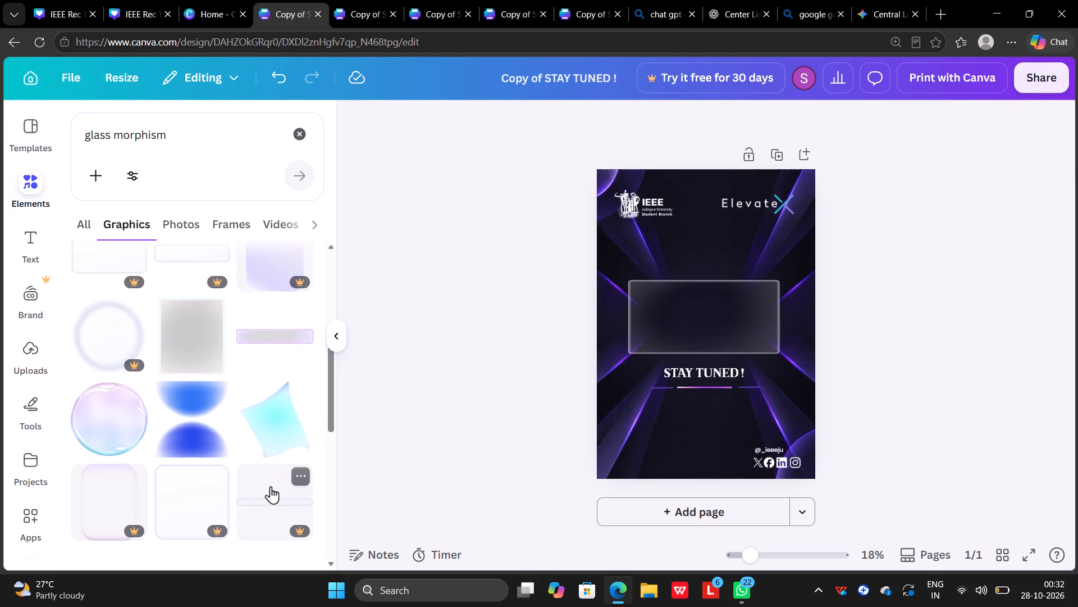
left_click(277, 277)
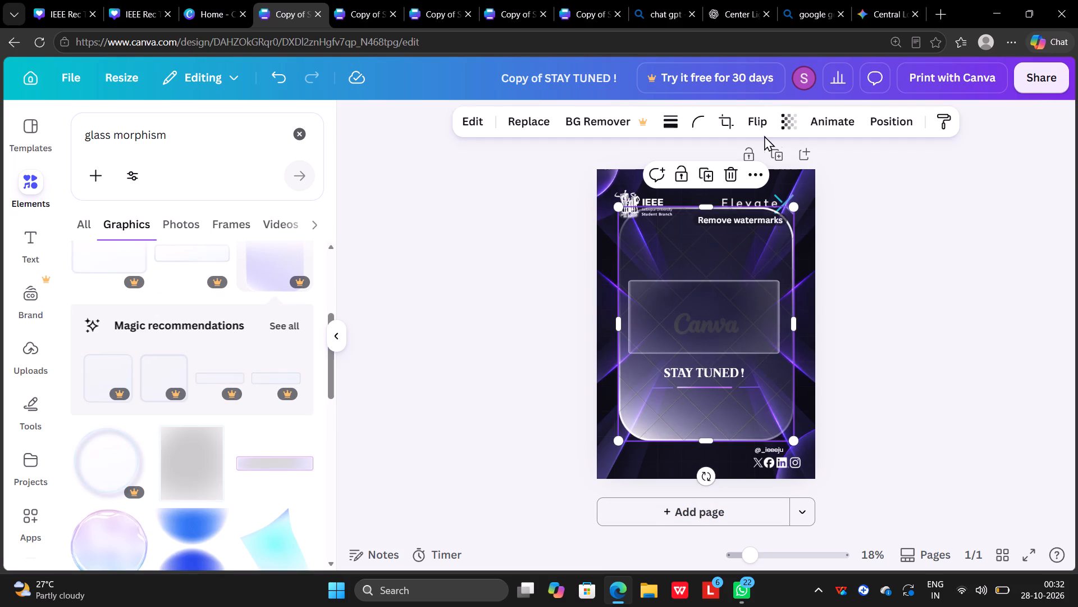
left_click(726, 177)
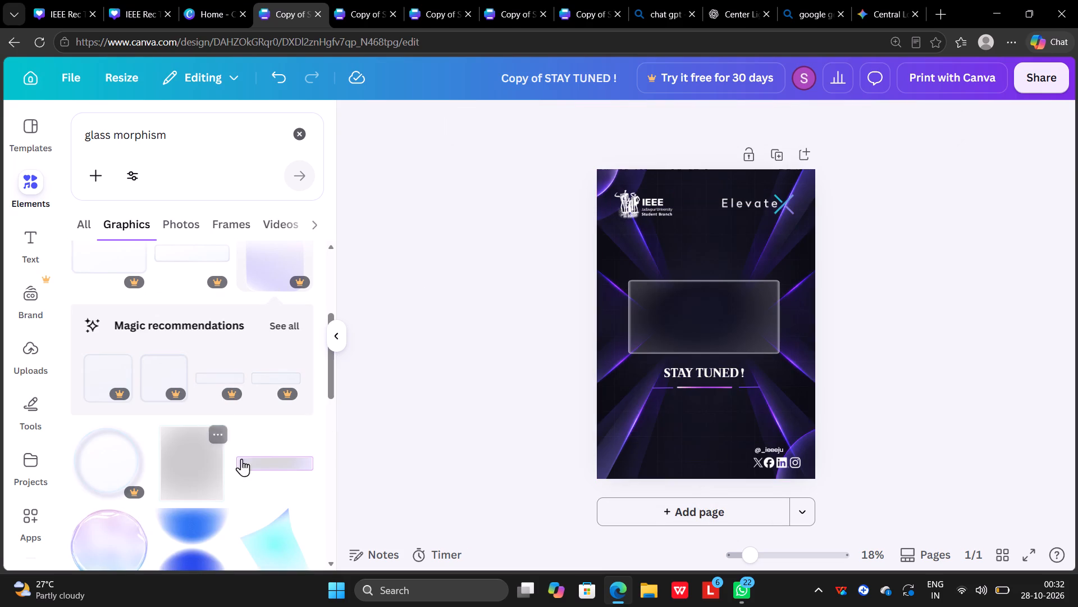
Look through further glass morphism graphics for an alternative panel to the glass rectangle on the poster.
scroll(288, 437, "down", 3)
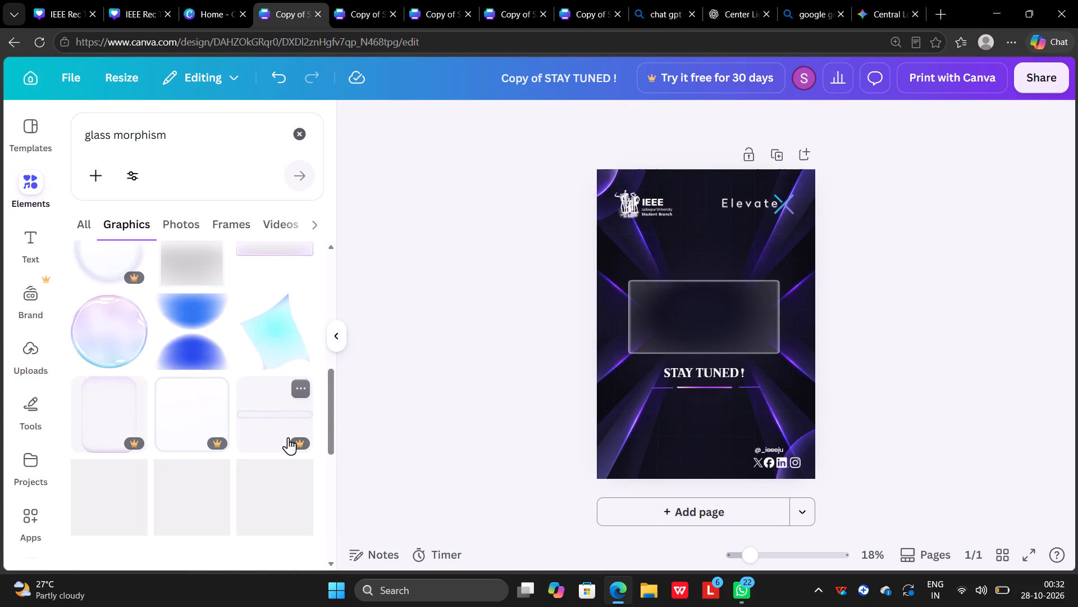
scroll(288, 437, "down", 2)
left_click(709, 336)
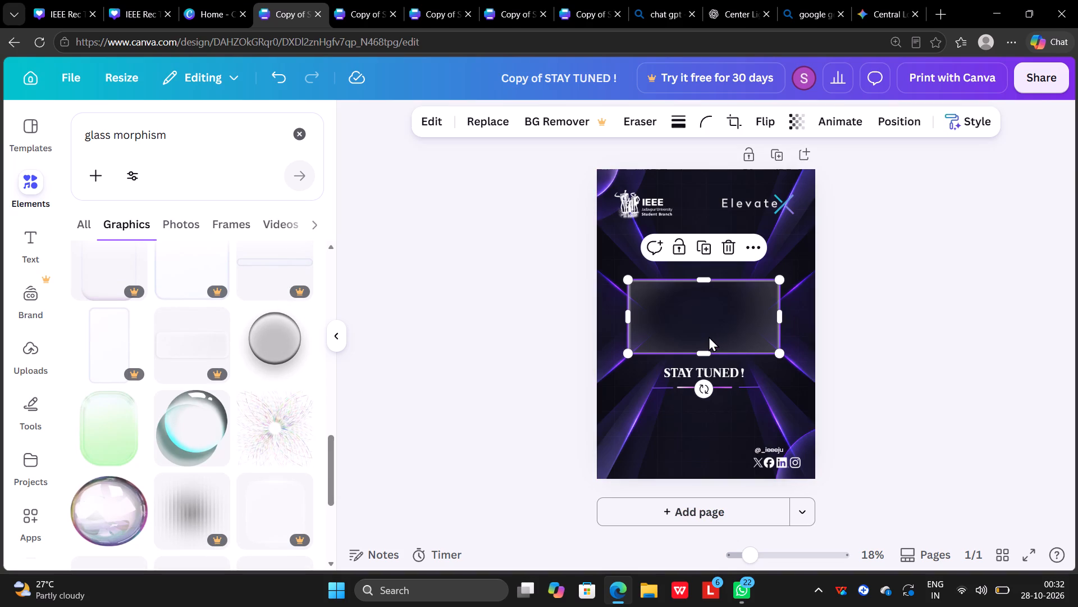
scroll(199, 478, "down", 4)
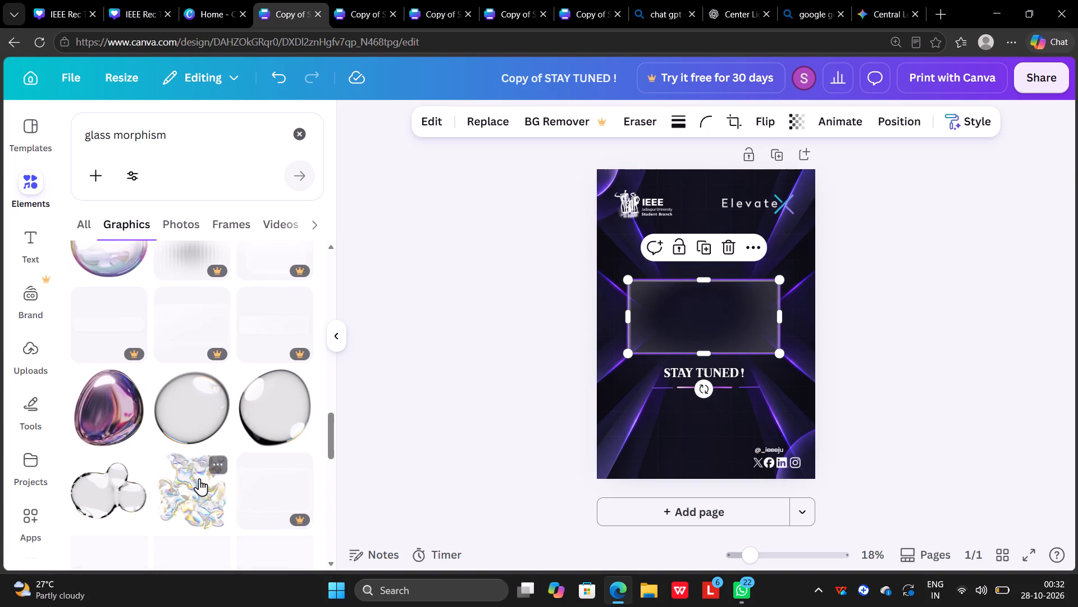
scroll(199, 478, "down", 13)
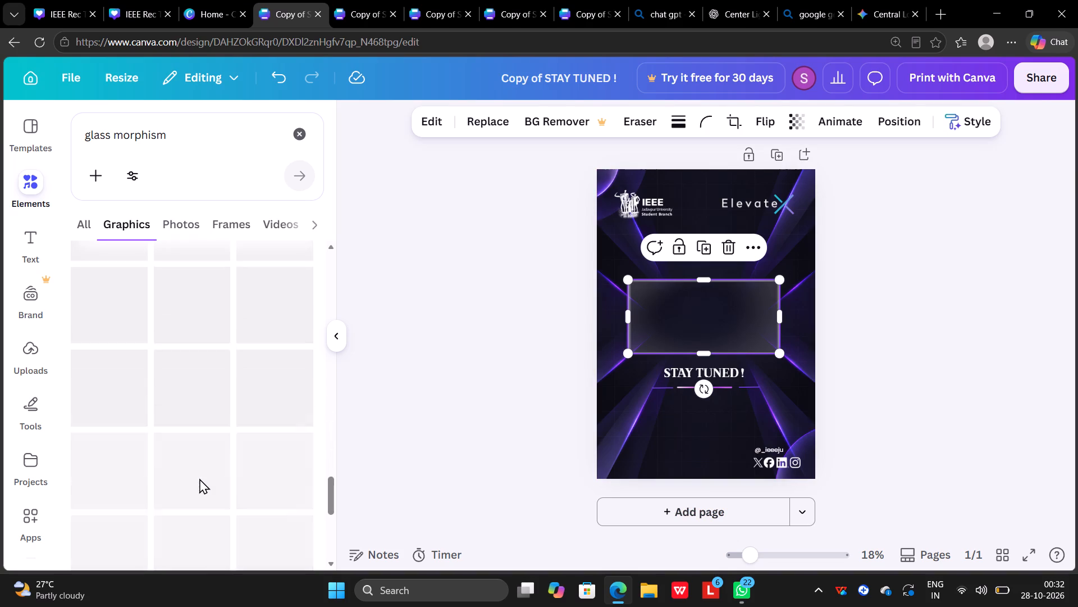
scroll(199, 478, "down", 15)
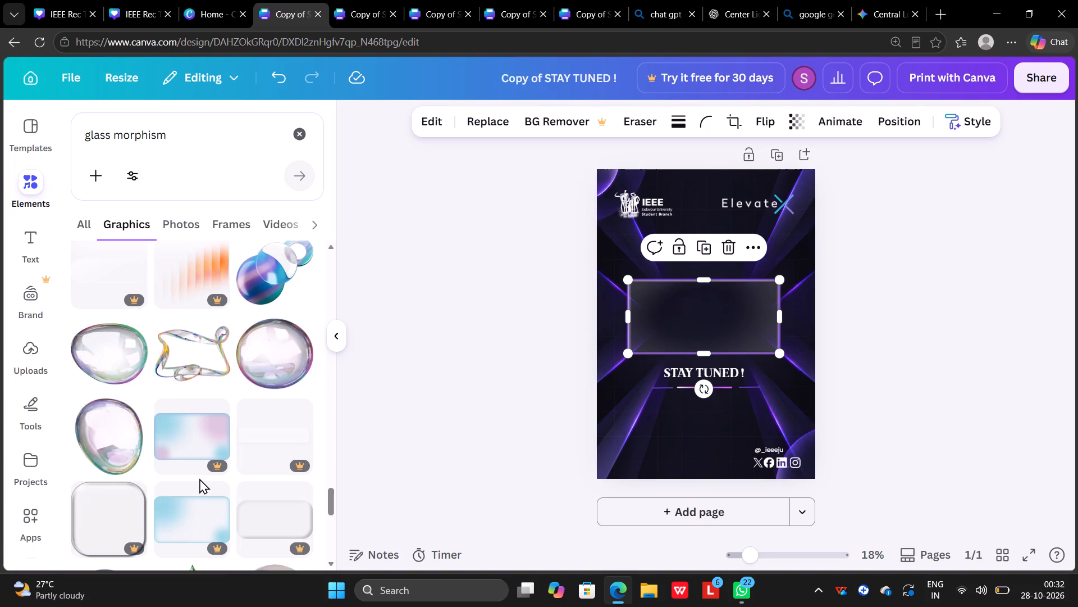
scroll(199, 478, "down", 3)
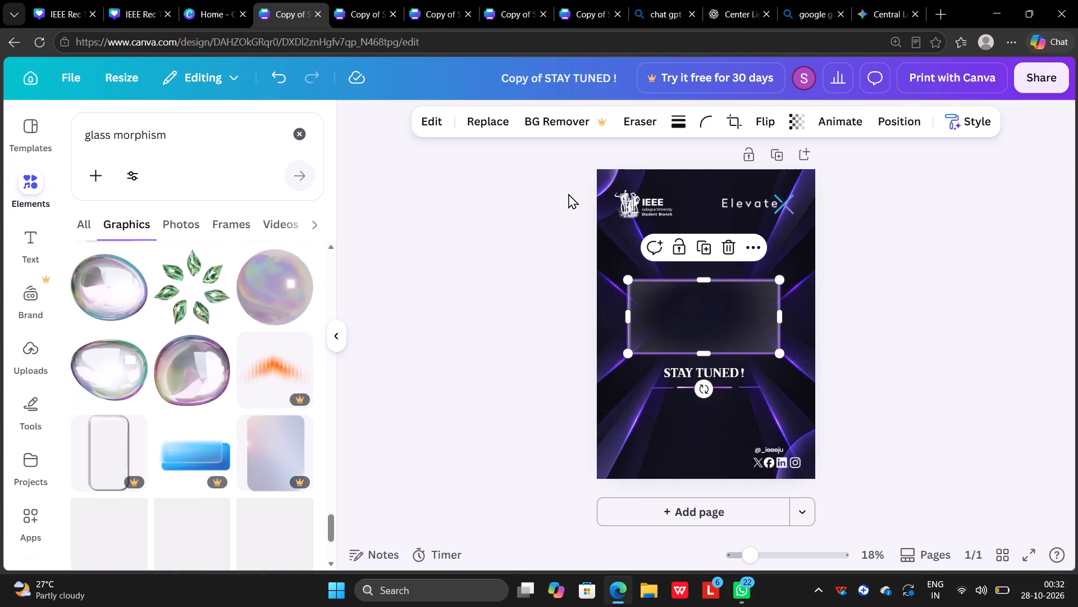
left_click(568, 193)
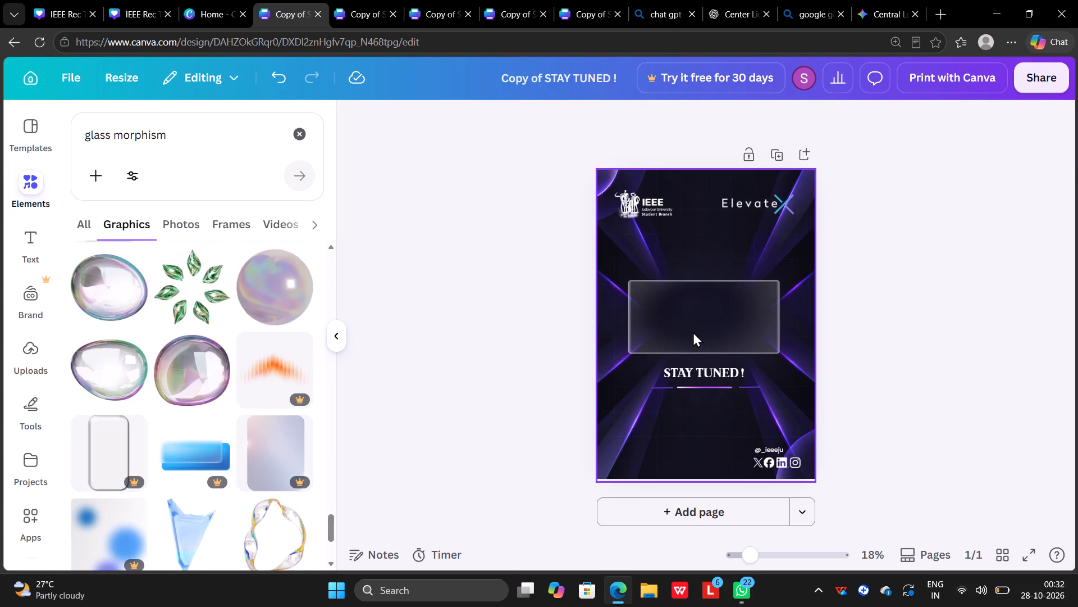
Shrink the glass rectangle slightly from its lower-left corner.
left_click(693, 332)
left_click_drag(627, 353, 633, 353)
left_click(968, 372)
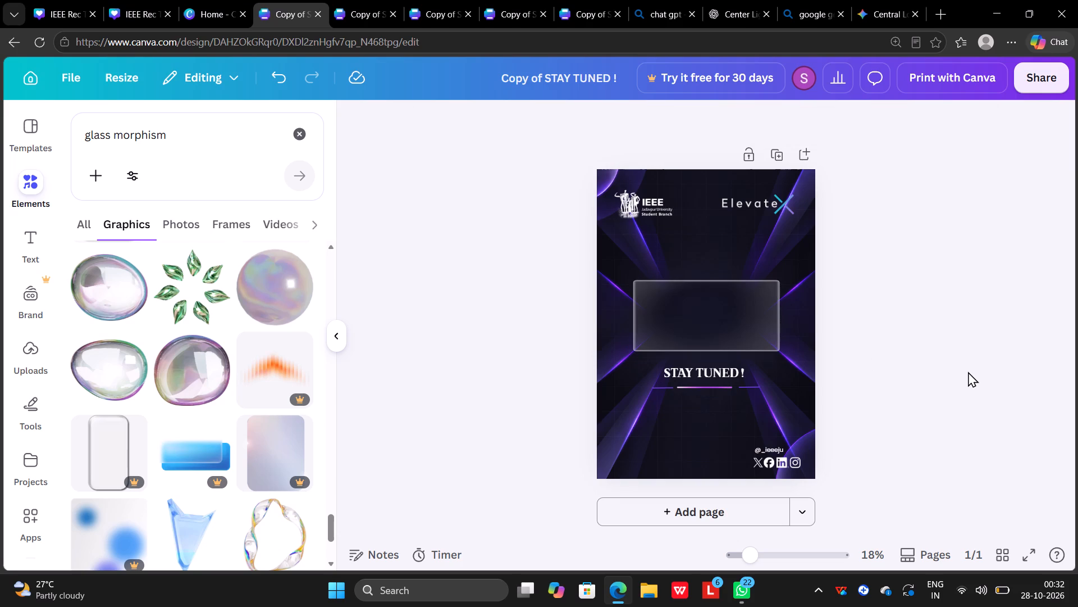
Move the ElevateX logo from the poster's top-right corner to just above the glass rectangle and enlarge it to nearly the panel's width.
left_click_drag(751, 211, 673, 255)
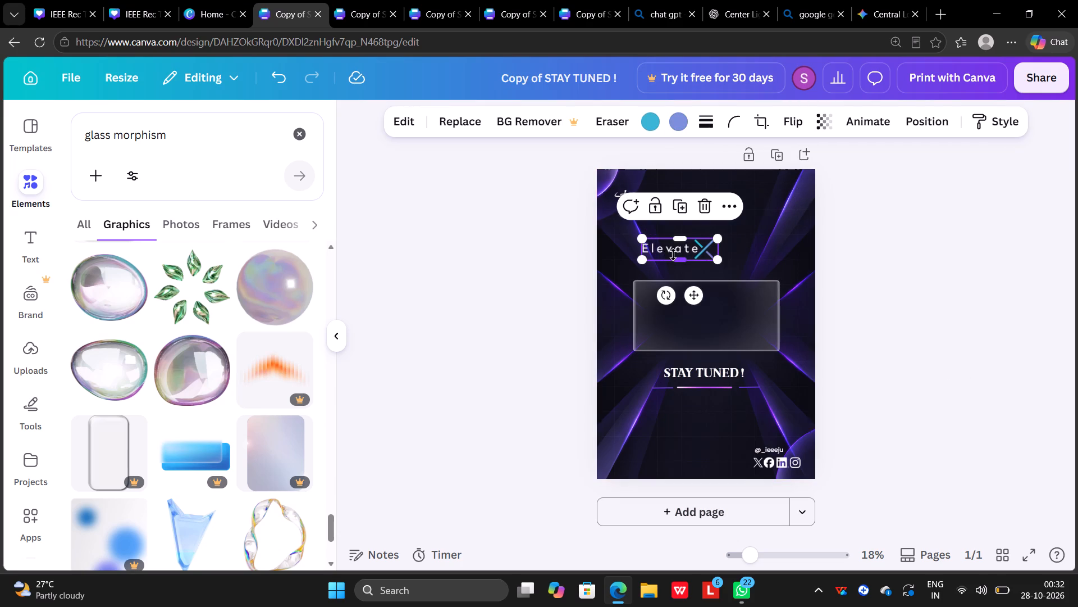
left_click(715, 258)
left_click_drag(715, 258, 746, 268)
left_click_drag(746, 268, 751, 269)
left_click(890, 317)
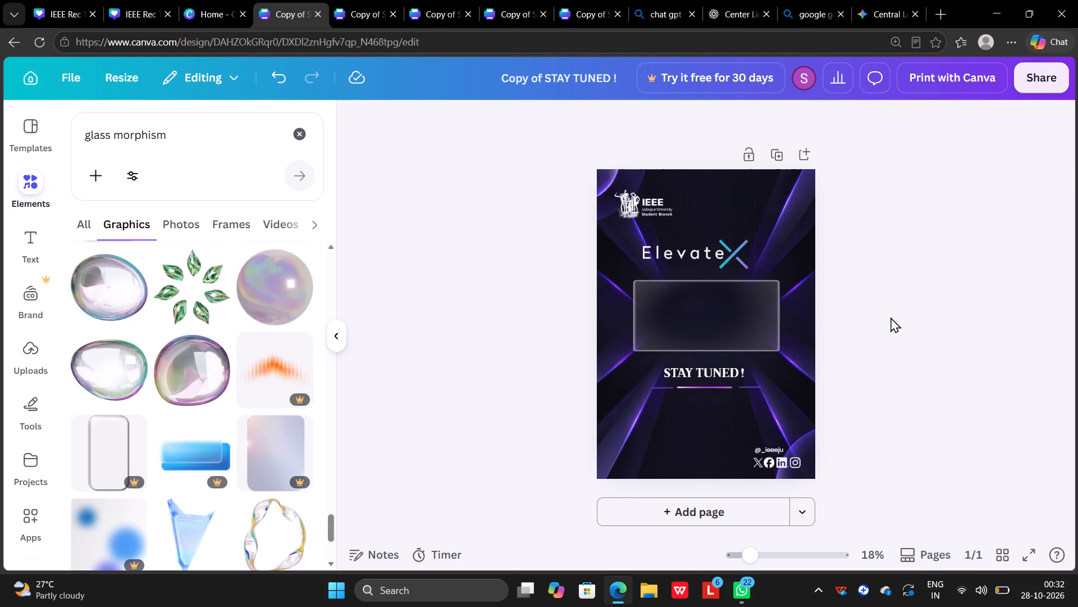
Move the ElevateX logo up and align its left edge with the glass rectangle's left edge.
left_click_drag(716, 252, 709, 239)
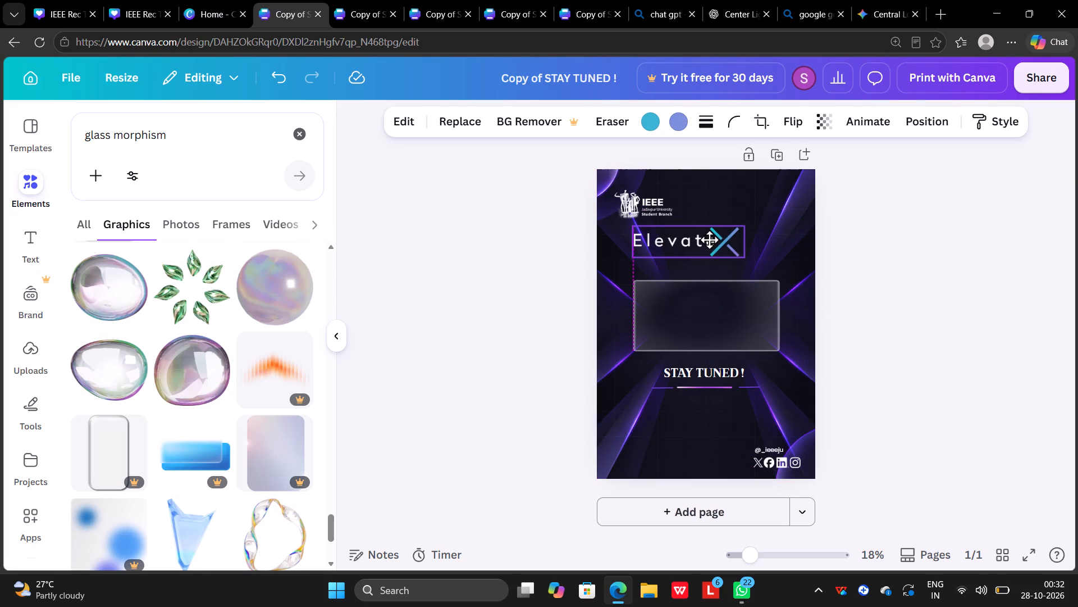
left_click_drag(709, 239, 709, 240)
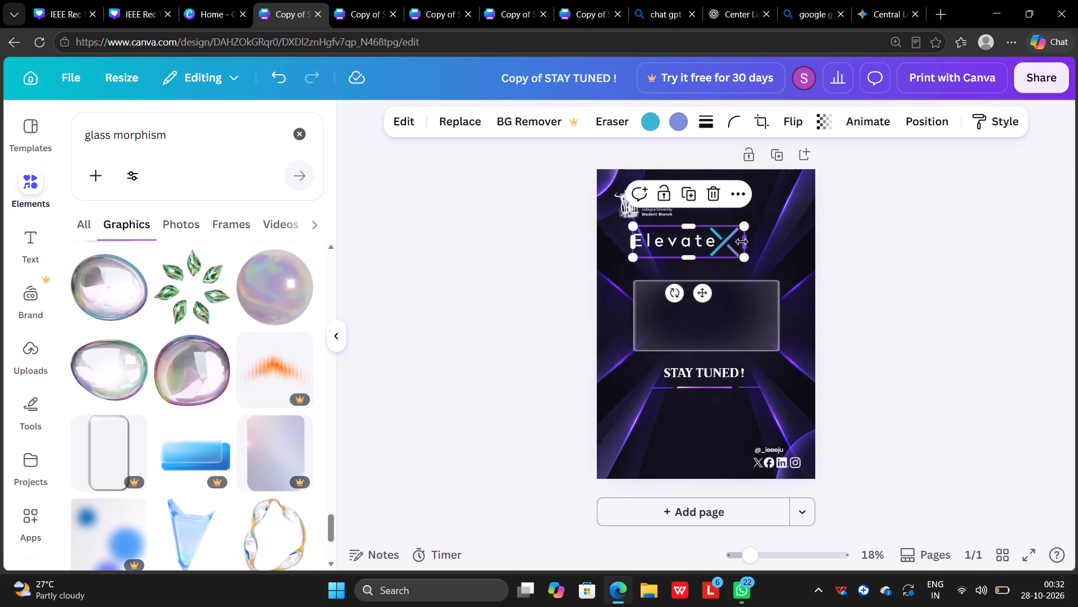
left_click(733, 244)
left_click(733, 244)
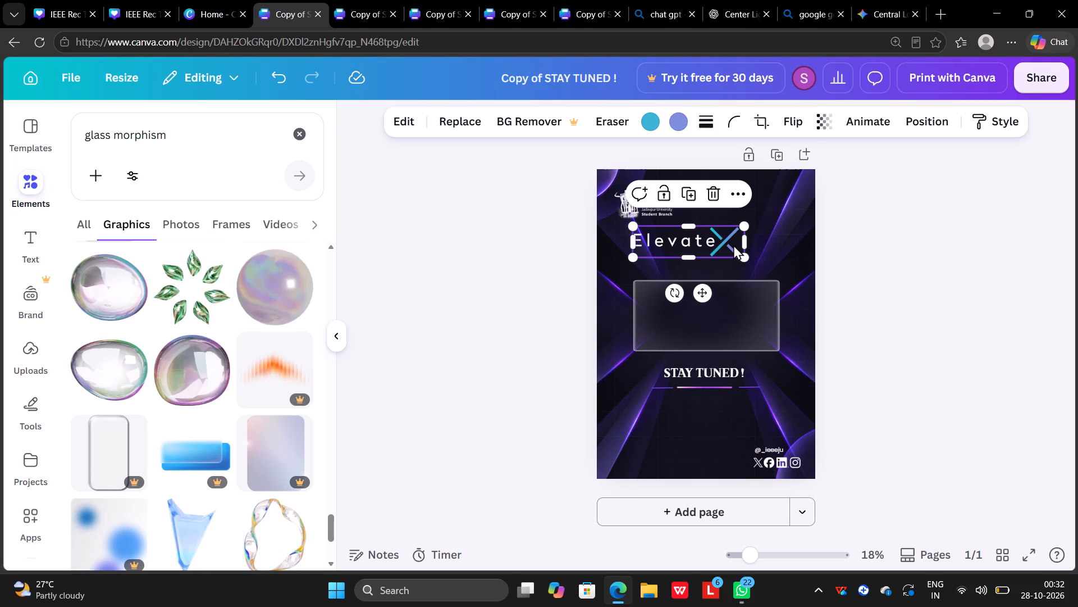
left_click(733, 244)
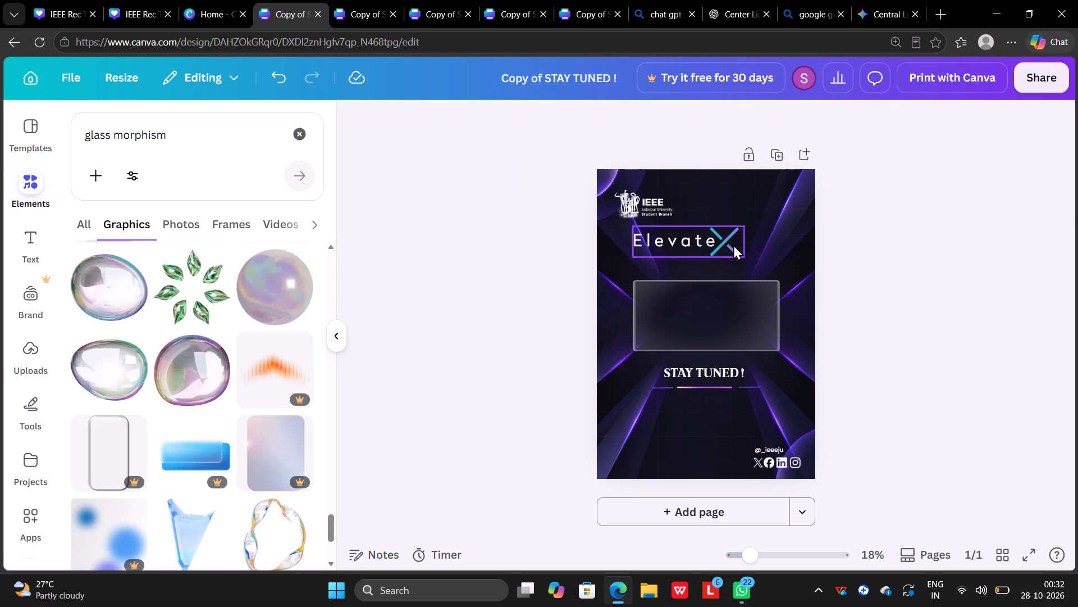
Add a heading reading 3.0 to the poster.
left_click(34, 253)
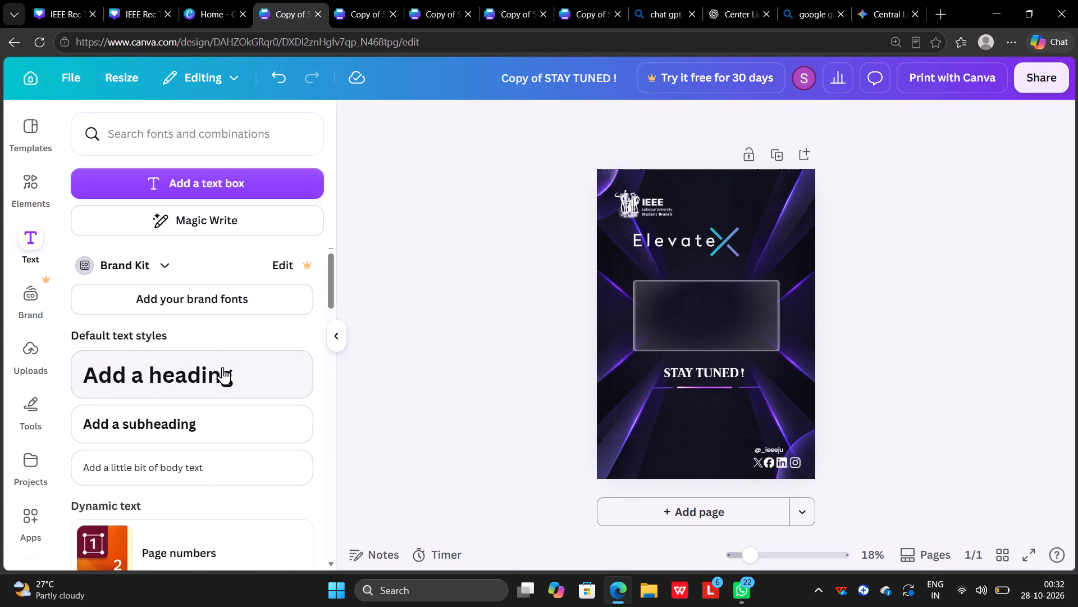
left_click(222, 367)
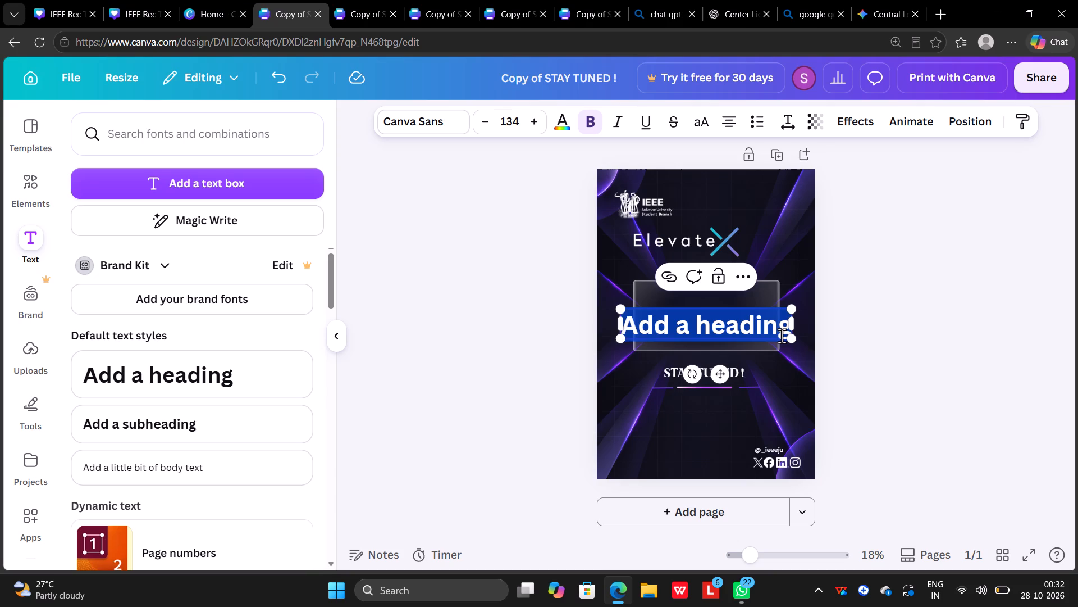
key("BackSpace")
key("3")
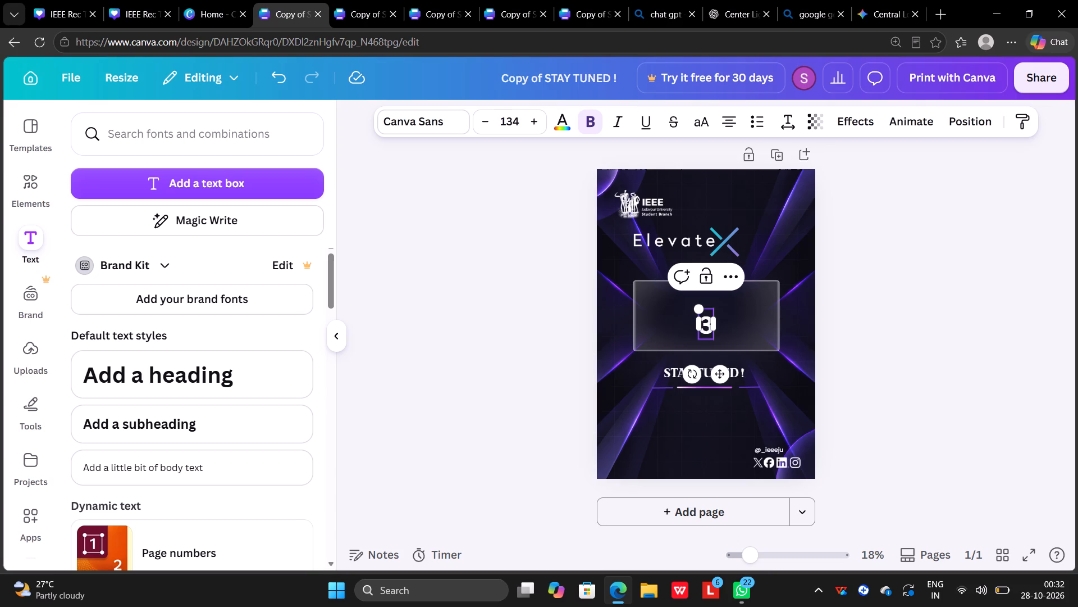
key("period")
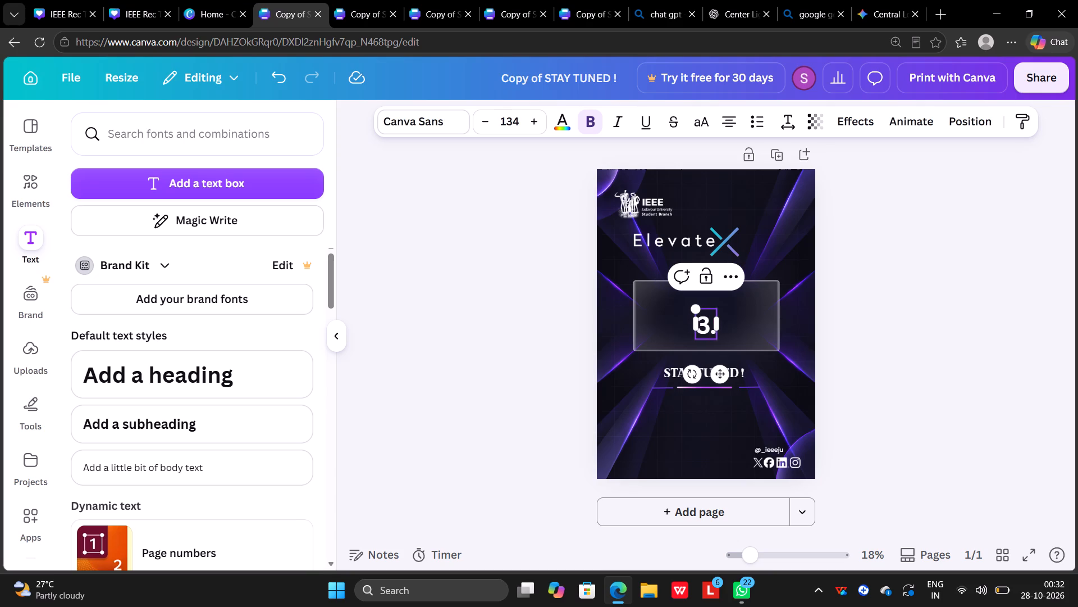
key("0")
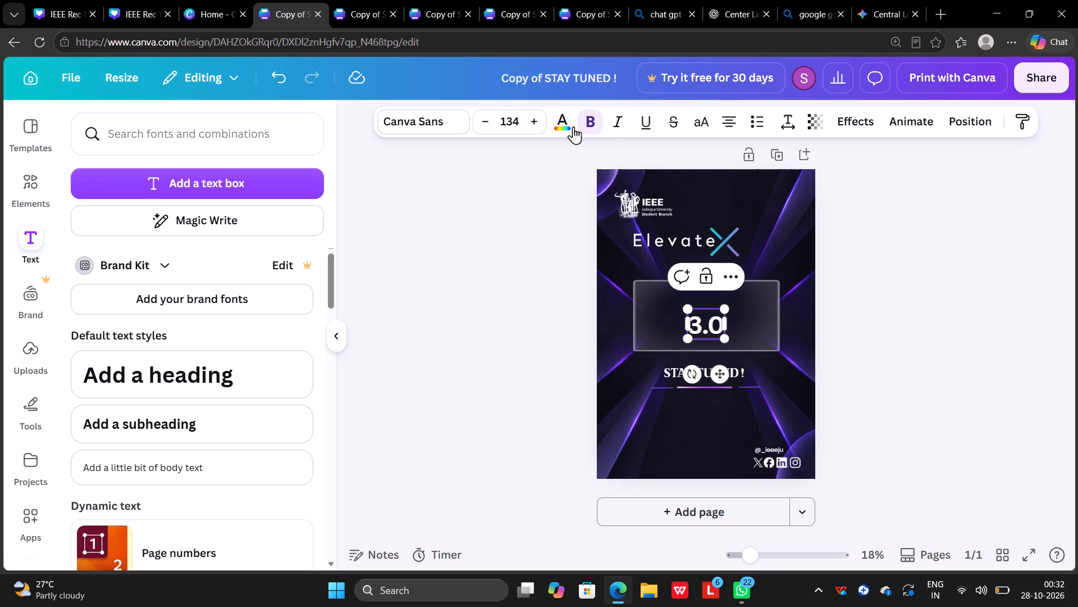
Remove the bold formatting from the 3.0 heading.
left_click(595, 119)
left_click(561, 333)
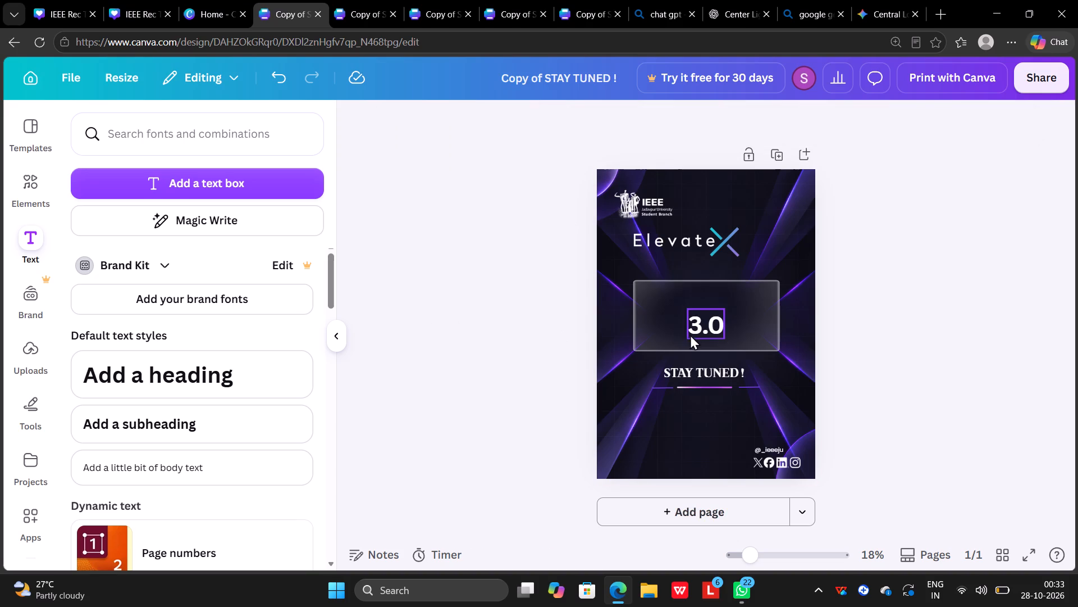
left_click(693, 329)
double_click(693, 329)
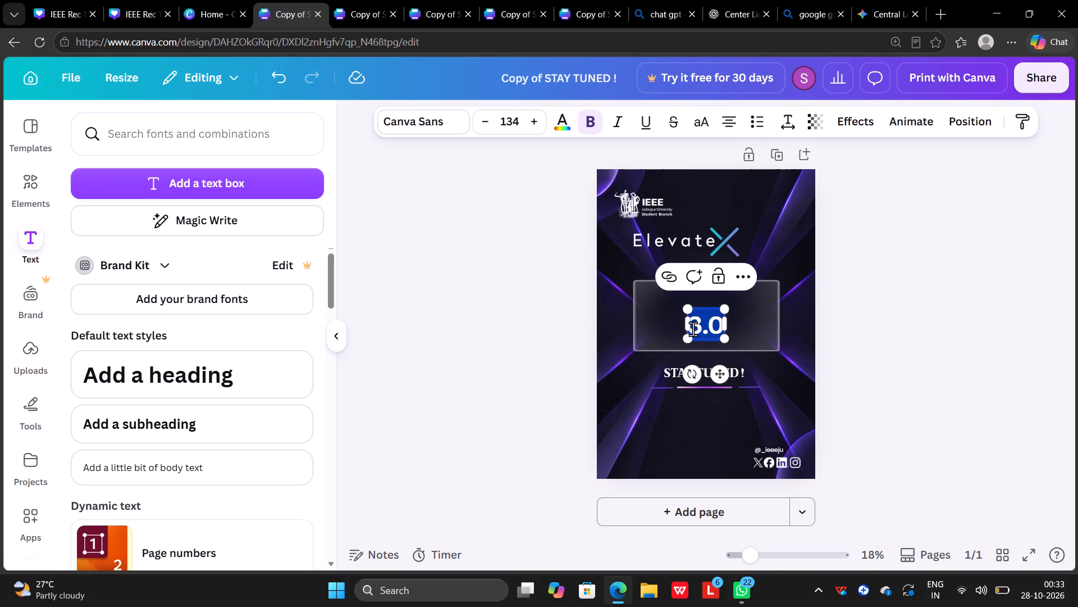
left_click(586, 123)
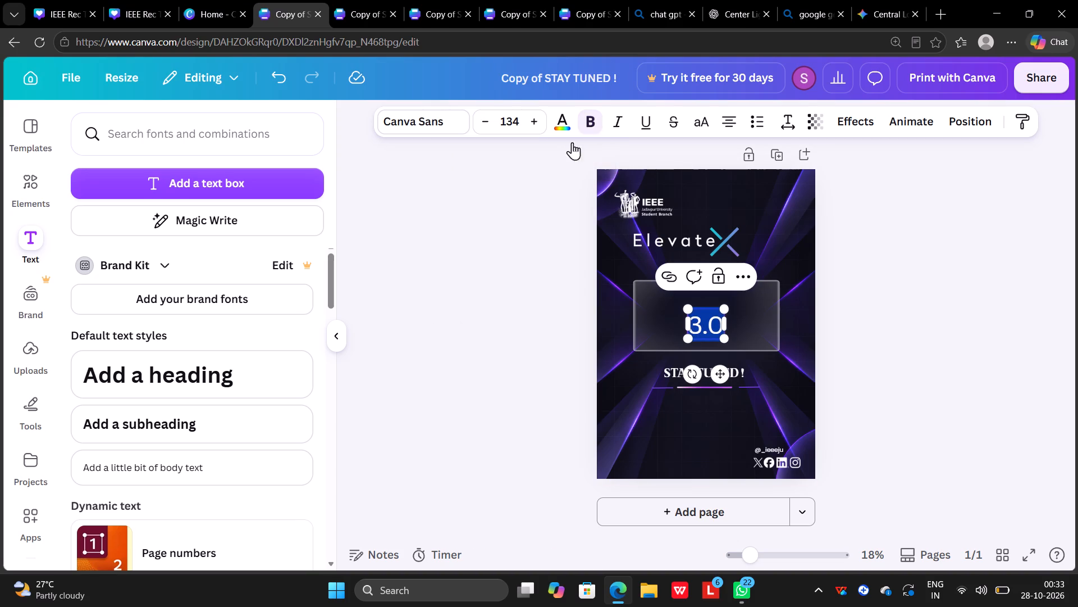
left_click(465, 323)
Place the 3.0 text directly after the ElevateX logo's X and shrink it to font size 114.
left_click_drag(698, 330, 748, 252)
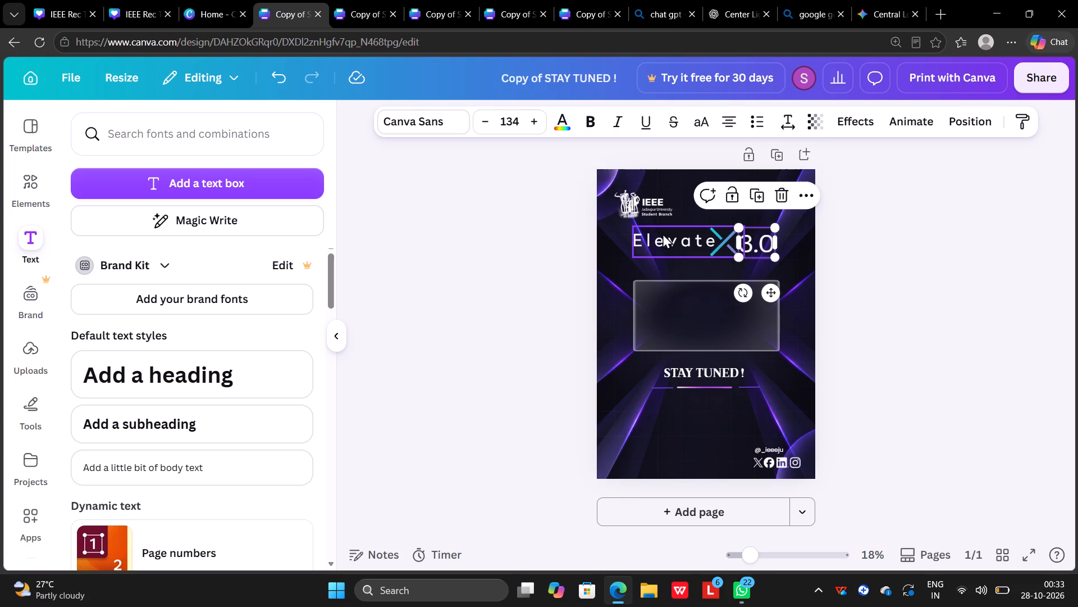
left_click(742, 256)
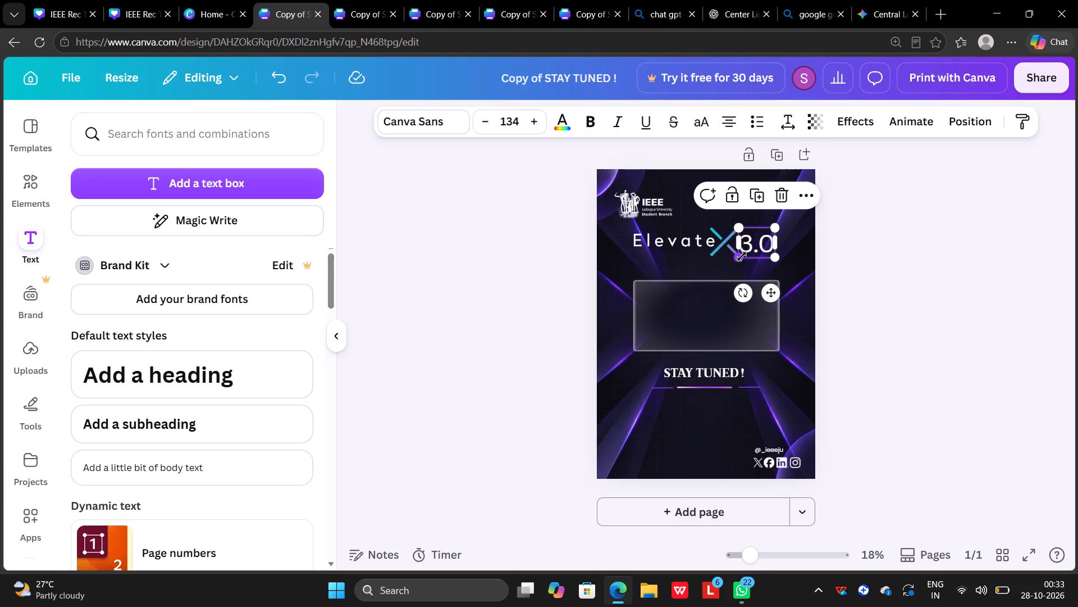
left_click_drag(742, 256, 747, 253)
left_click(942, 306)
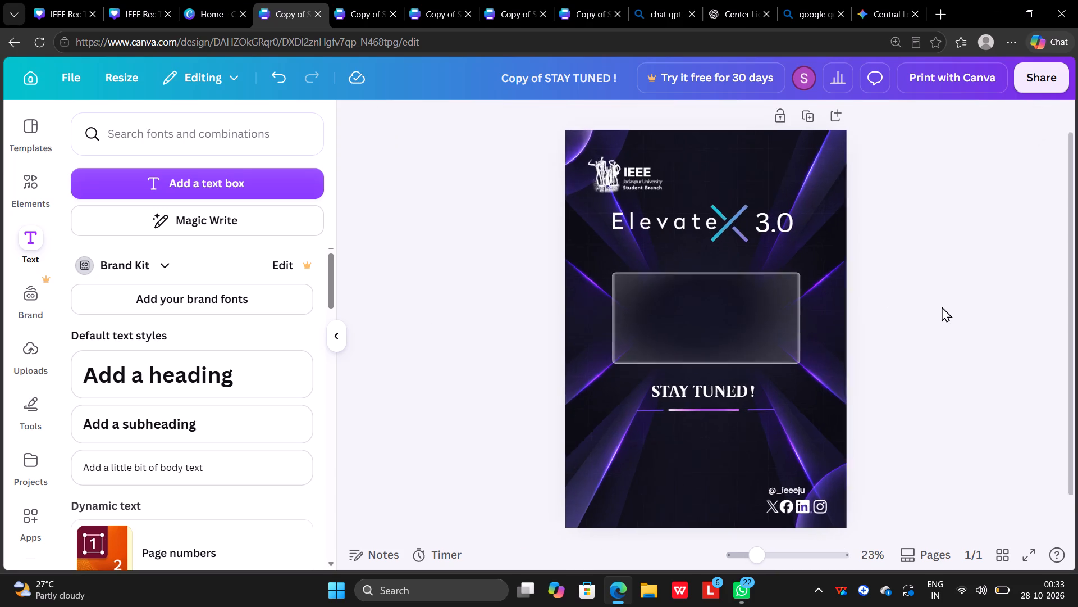
scroll(942, 306, "up", 1)
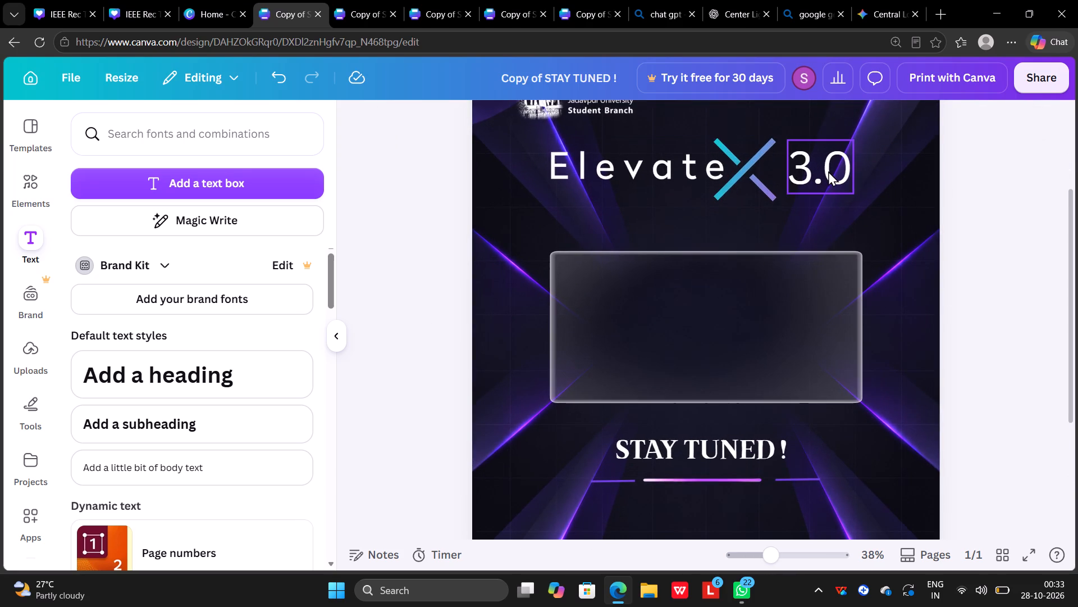
left_click_drag(828, 174, 820, 176)
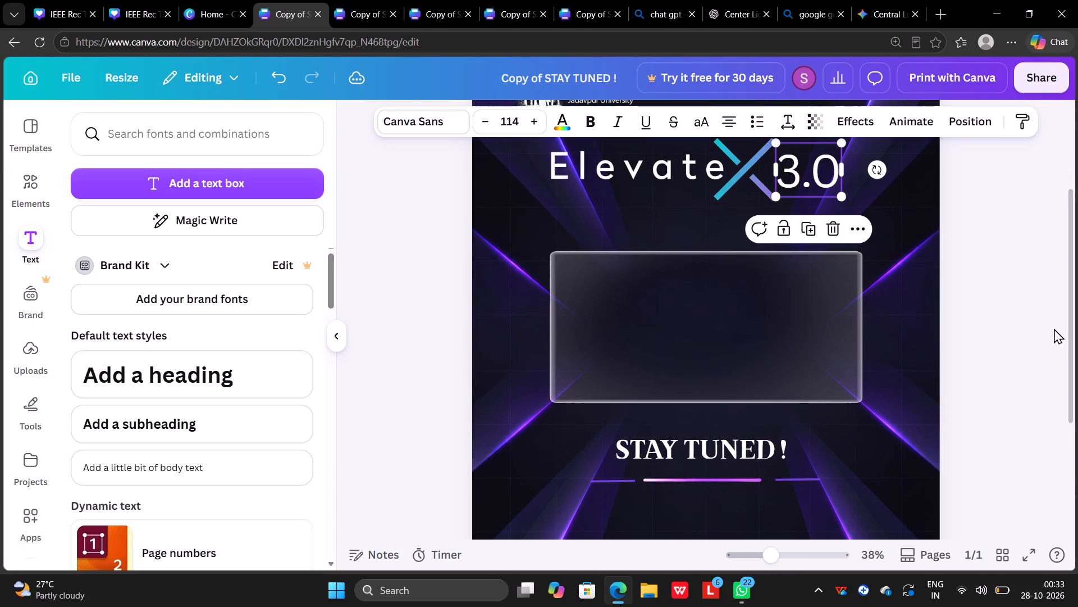
left_click(1038, 321)
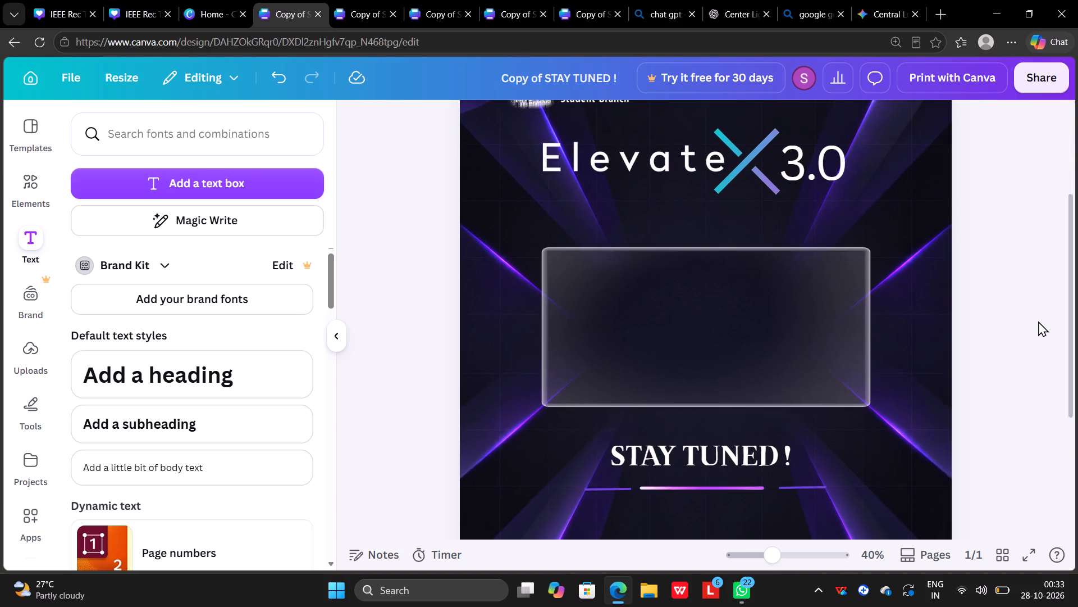
Shift the 3.0 text and the ElevateX logo slightly right so the pair sits closely together above the glass rectangle.
scroll(1038, 321, "up", 1)
left_click_drag(824, 264, 839, 263)
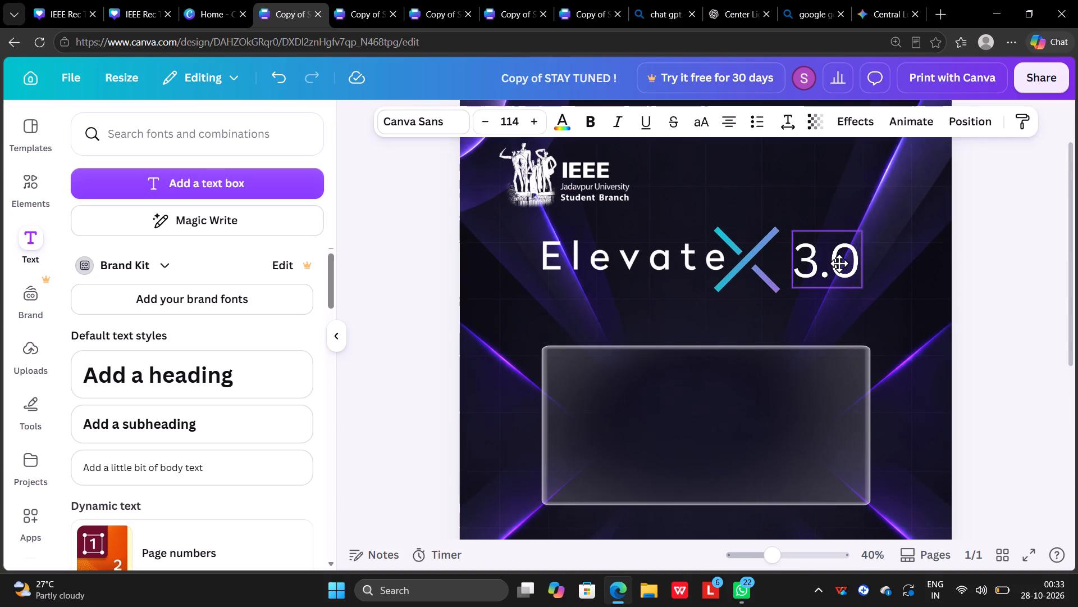
left_click_drag(839, 263, 839, 264)
left_click_drag(738, 263, 748, 264)
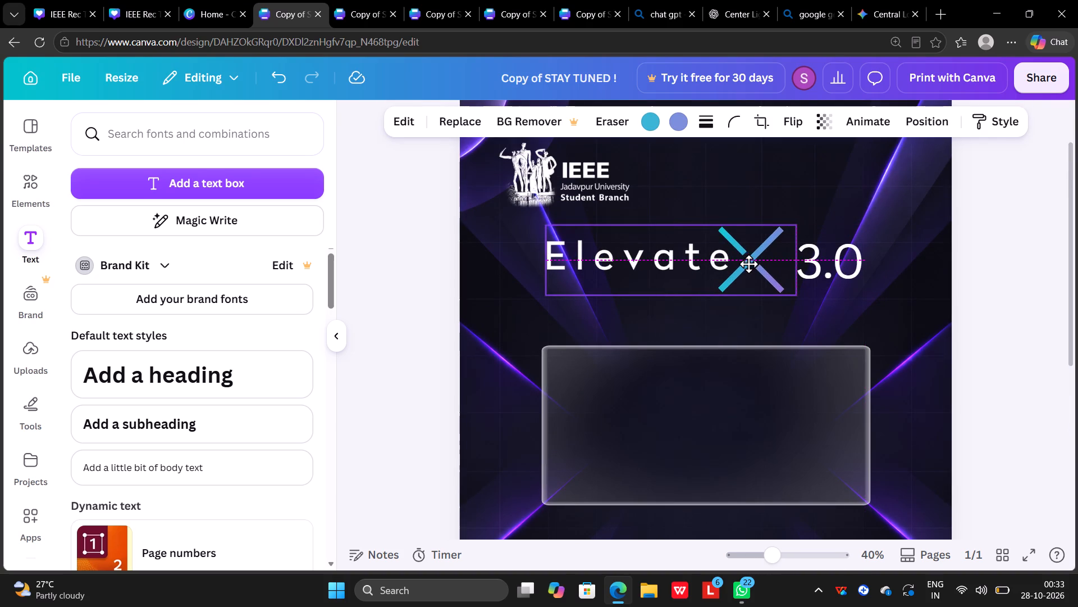
left_click_drag(748, 264, 753, 264)
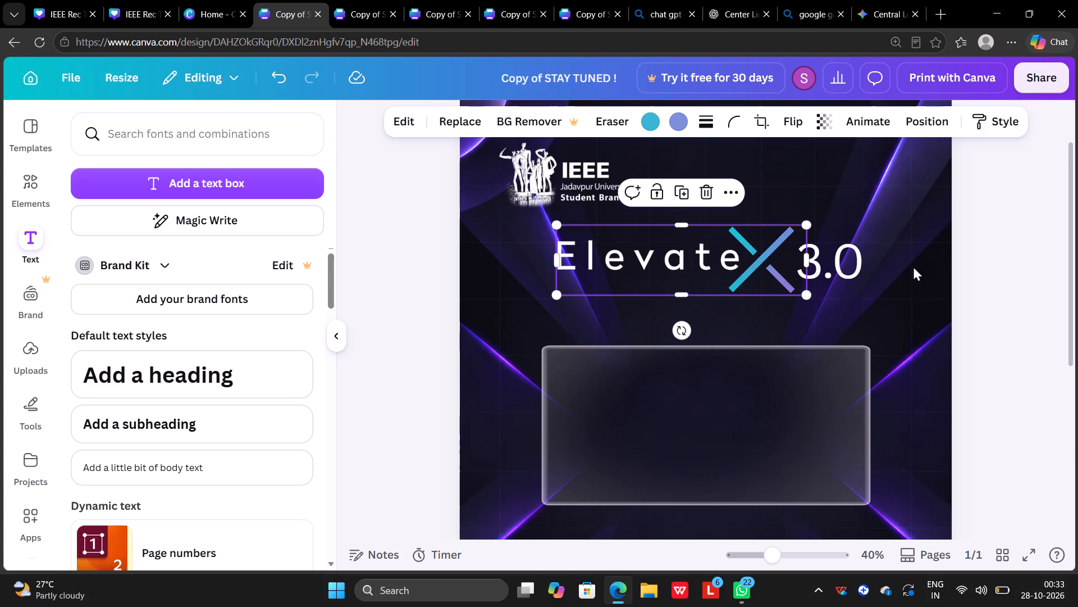
left_click(1049, 337)
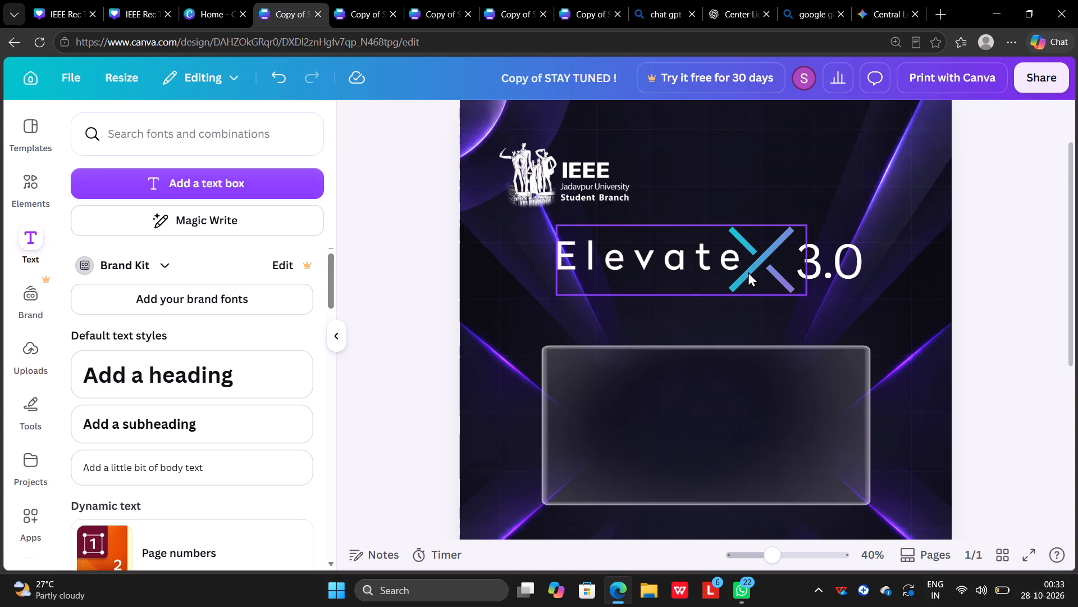
left_click(748, 271)
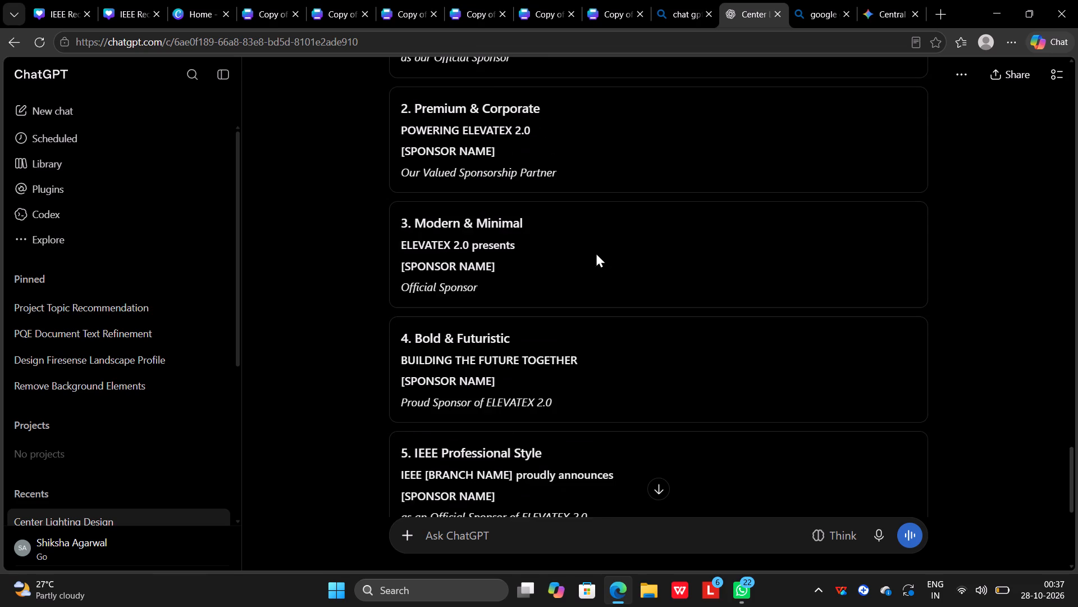
Switch to the Canva home page, reopen the Copy of STAY TUNED ! poster and dismiss the poster printing options.
left_click(216, 13)
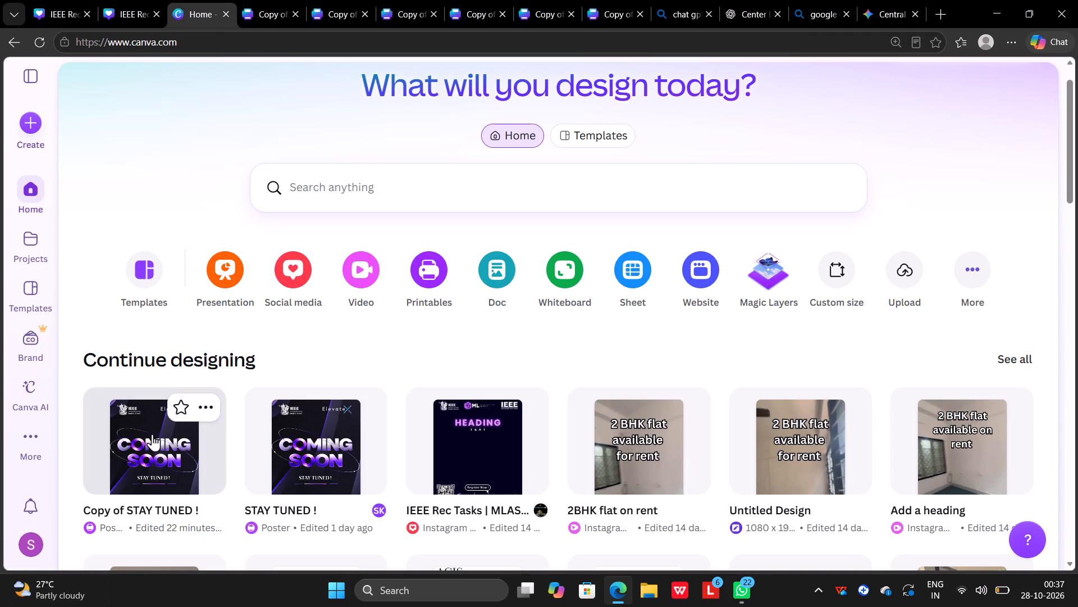
left_click(171, 465)
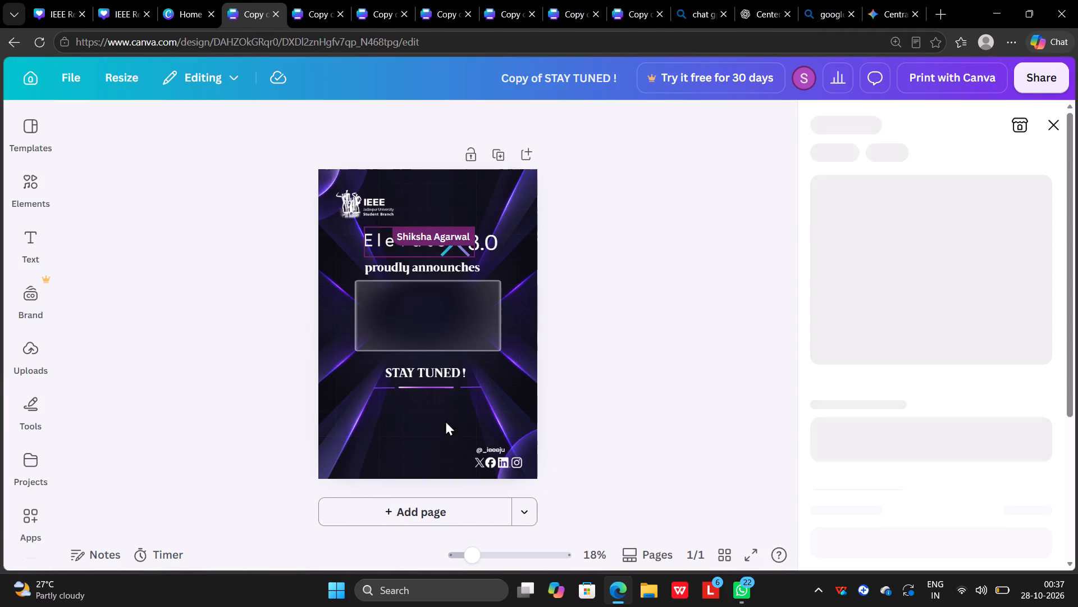
left_click(1058, 129)
left_click(841, 235)
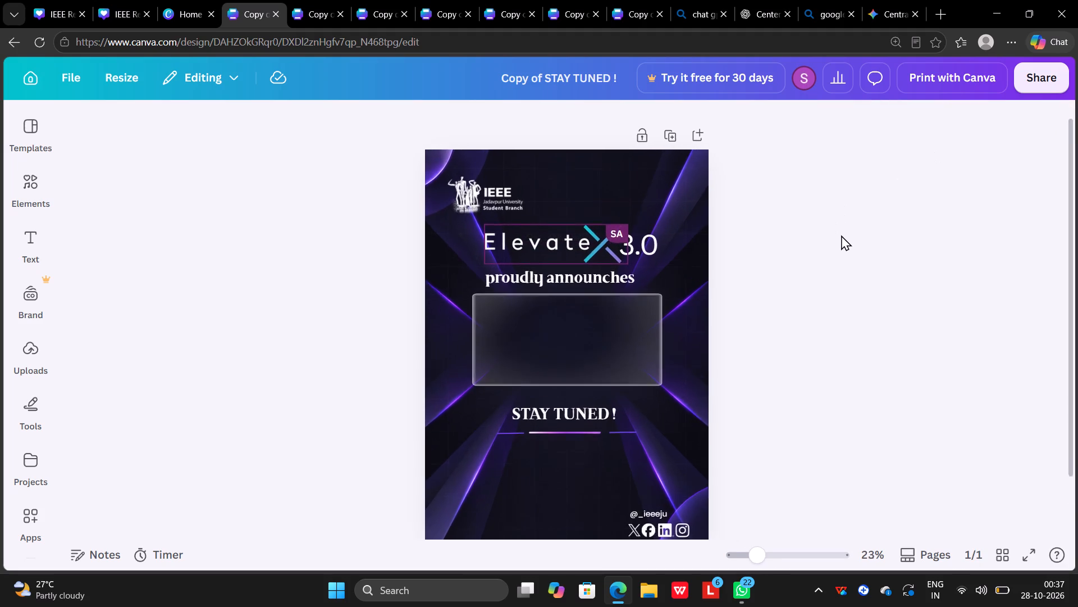
Shift the "proudly announches" line slightly right so it is centred above the glass rectangle.
scroll(841, 235, "up", 1)
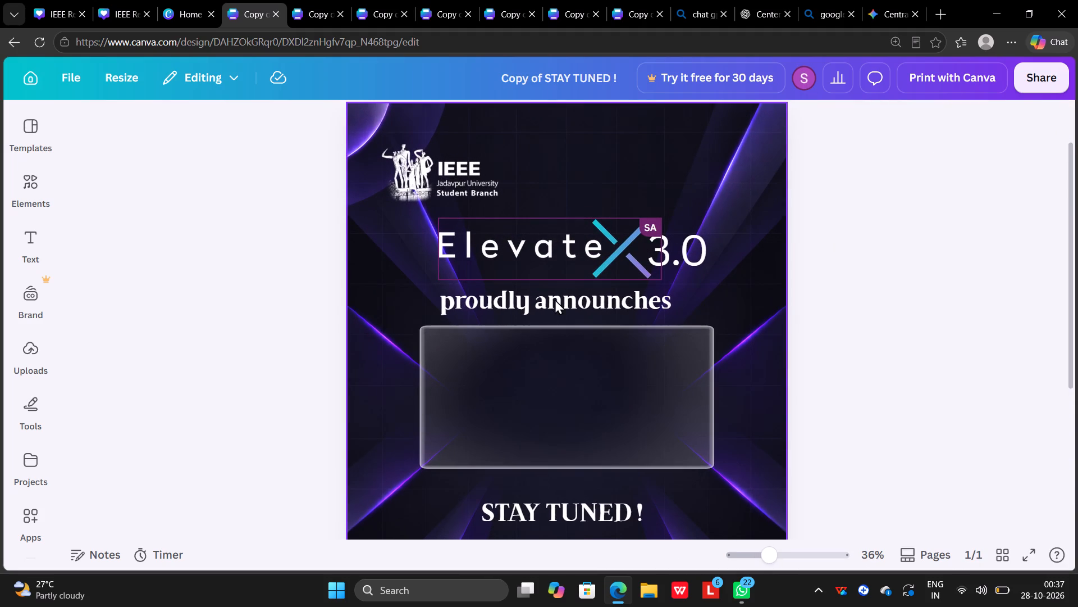
left_click_drag(555, 300, 567, 299)
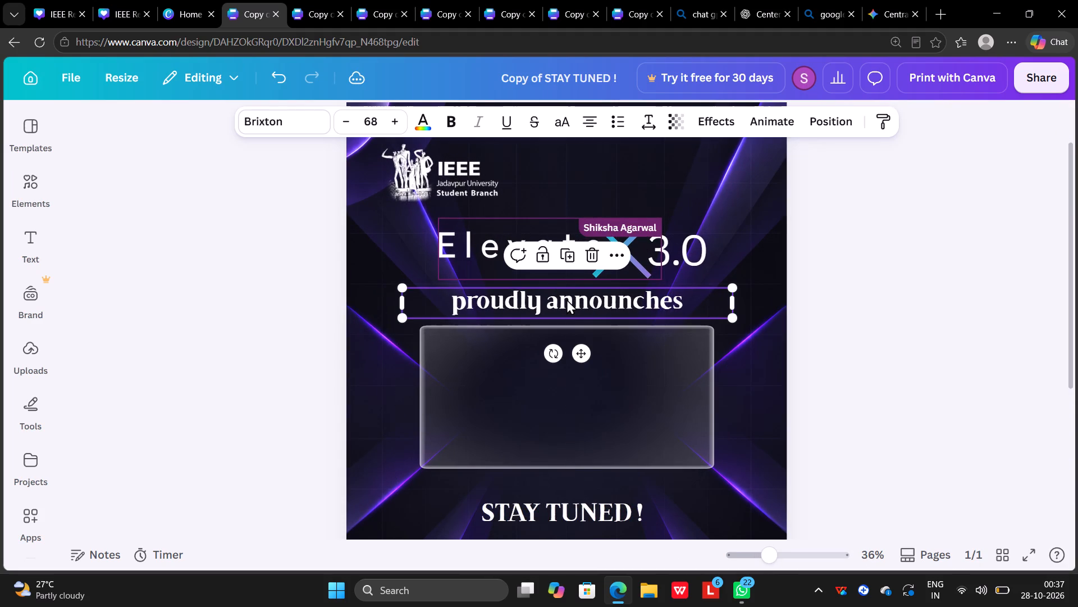
left_click(858, 325)
Replace the STAY TUNED ! text below the glass rectangle with "as our official sponsor".
scroll(858, 325, "down", 1)
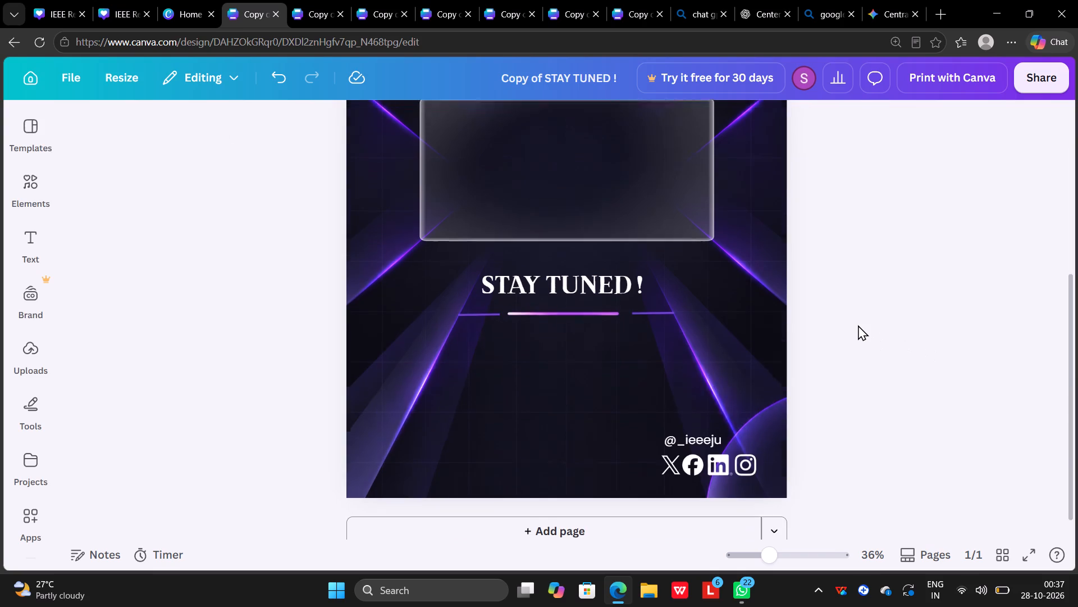
scroll(858, 325, "down", 1)
scroll(858, 325, "up", 4)
scroll(858, 325, "down", 2)
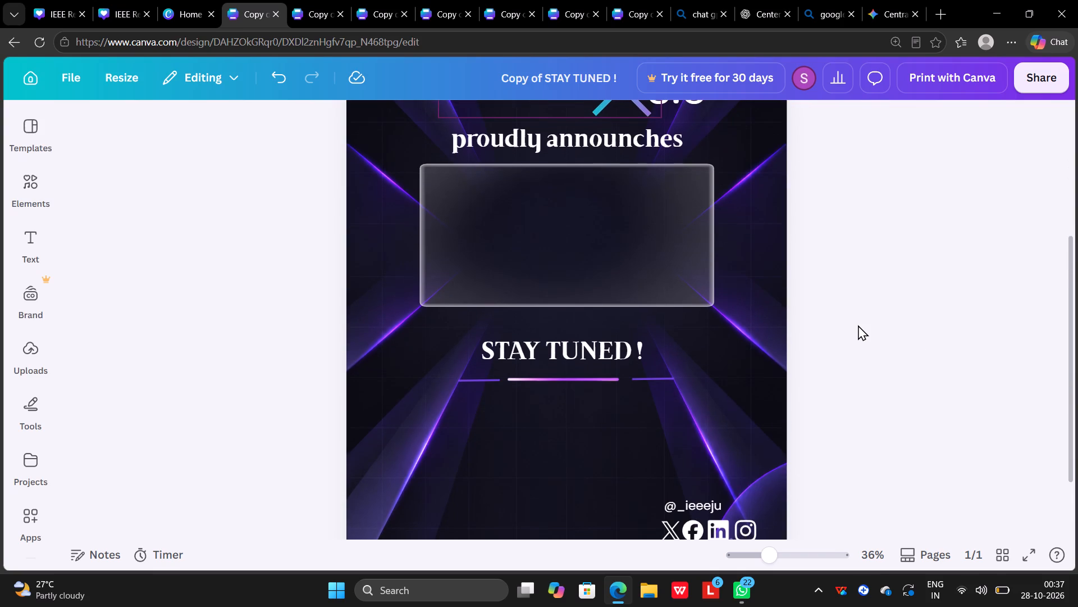
left_click(550, 354)
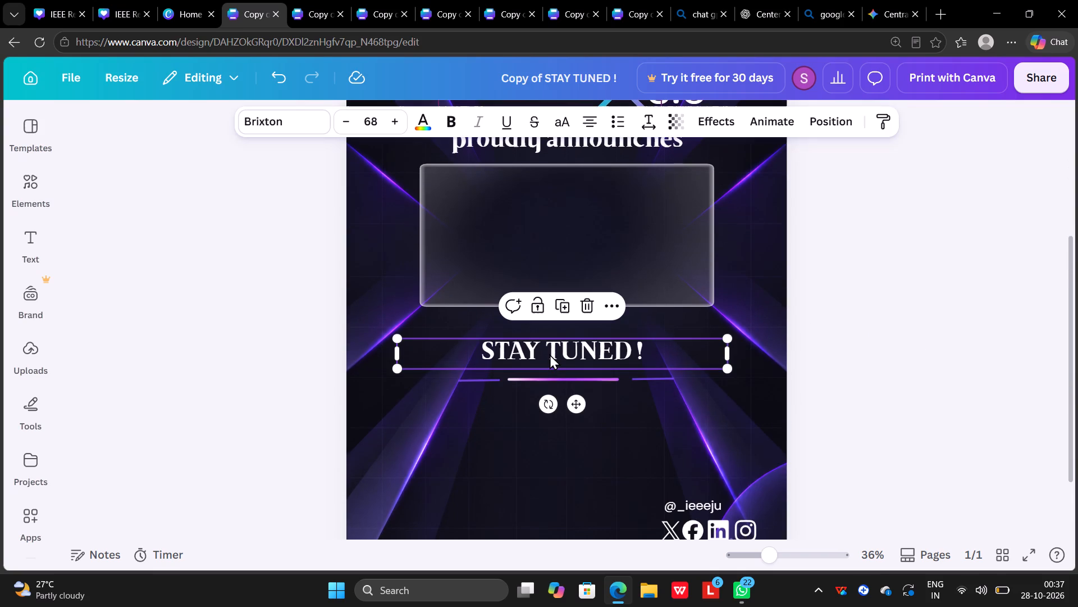
left_click(646, 347)
key("BackSpace")
key("BackSpace")
key("BackSpace")
key("BackSpace")
key("BackSpace")
key("BackSpace")
key("BackSpace")
key("BackSpace")
key("BackSpace")
key("BackSpace")
key("BackSpace")
key("BackSpace")
key("BackSpace")
key("BackSpace")
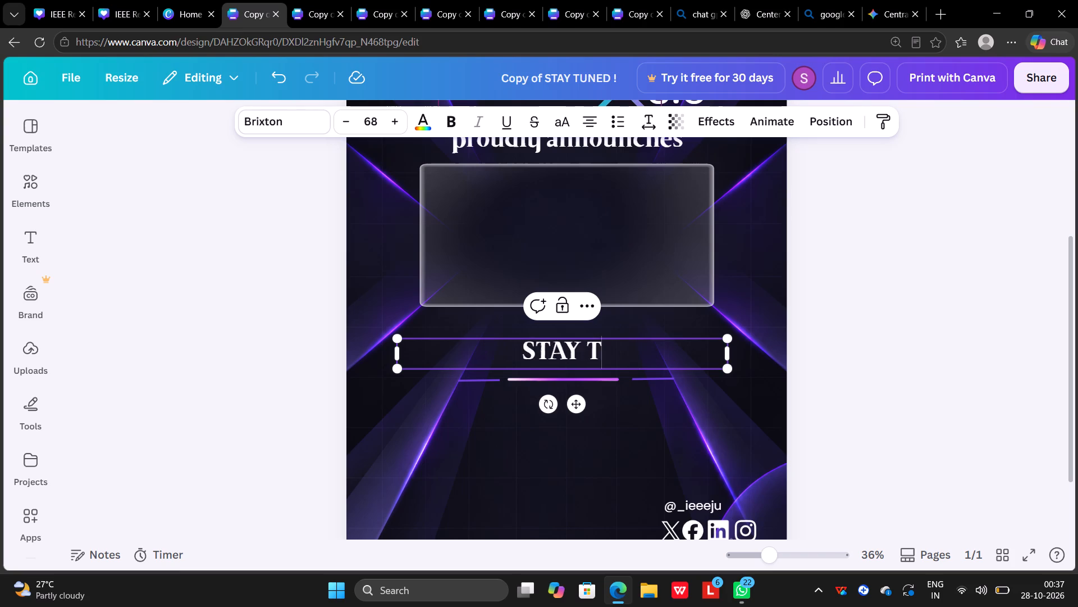
type("as our")
key("space")
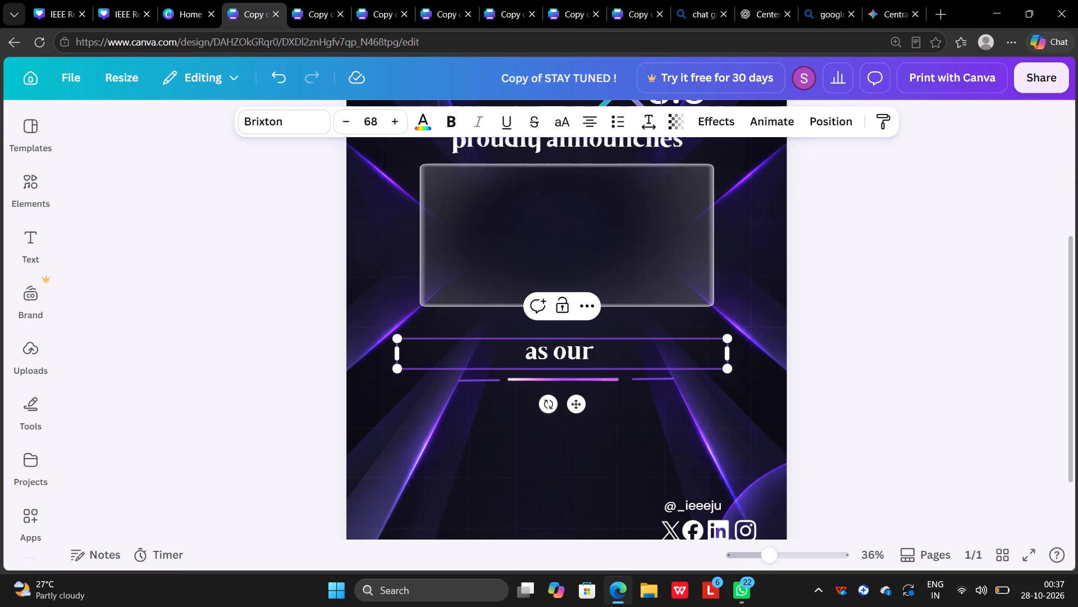
type("offi")
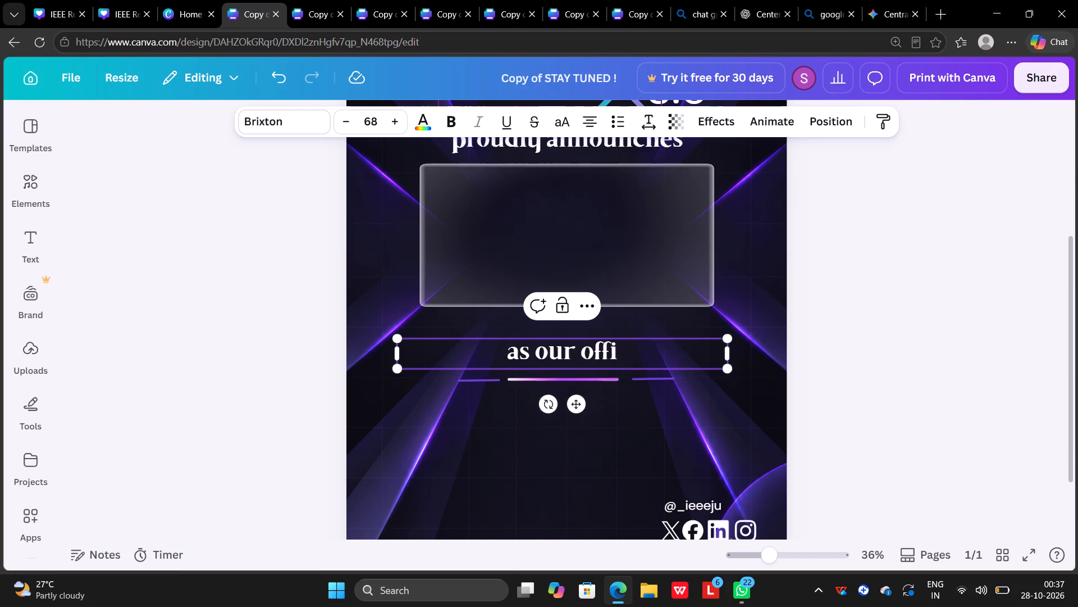
type("cial")
key("space")
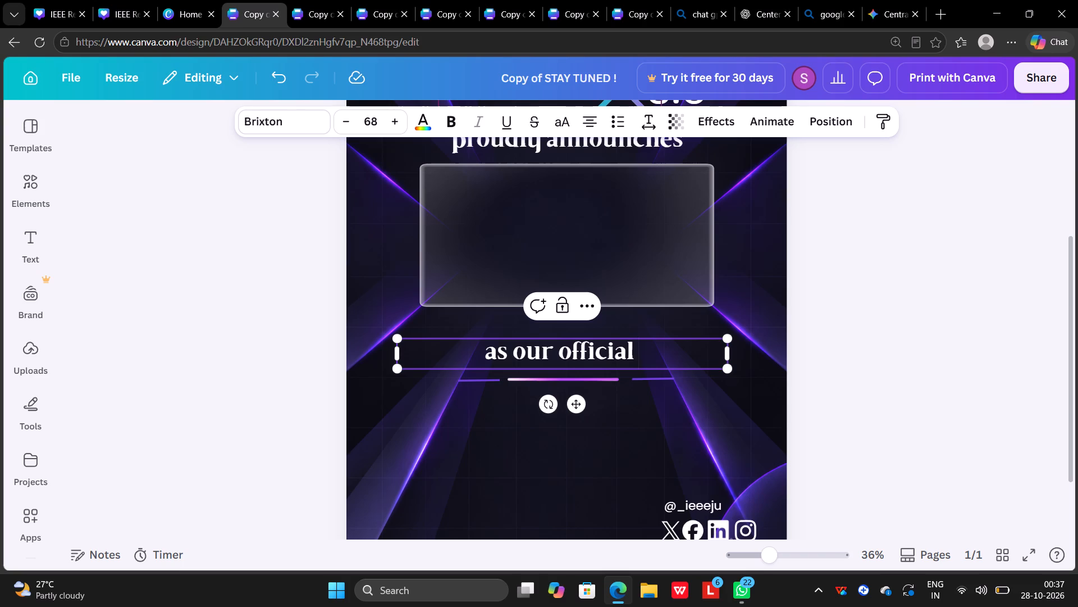
type("sponsor")
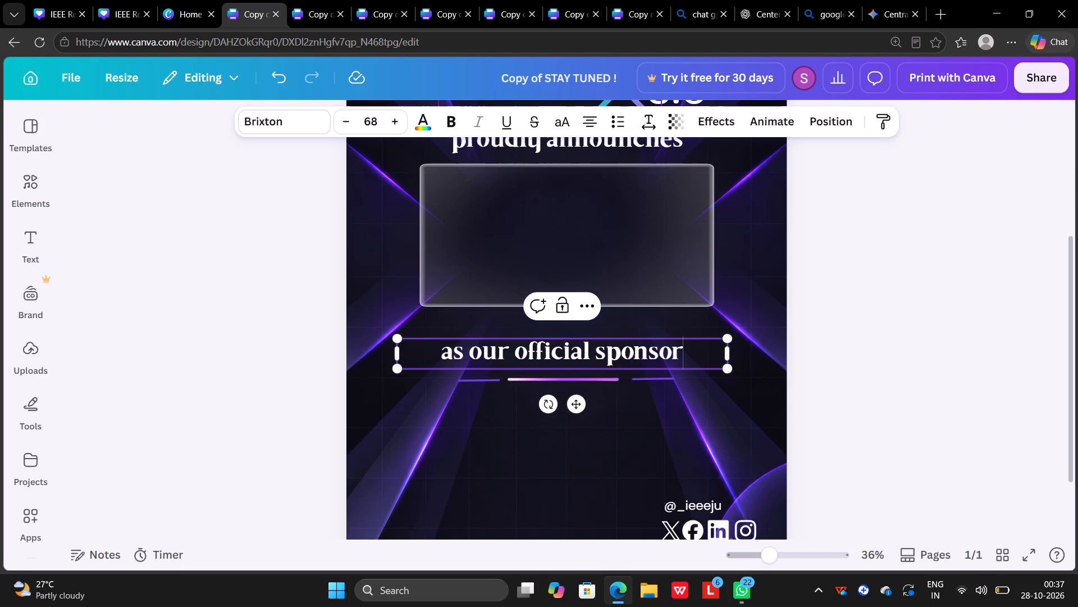
left_click(966, 390)
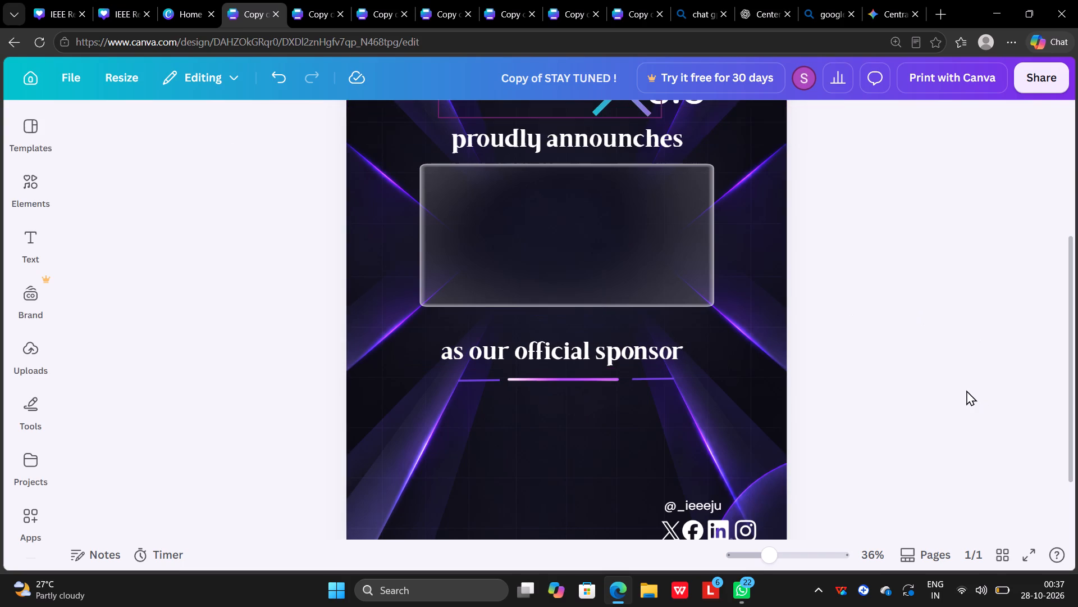
Move the "as our official sponsor" line up, closer to the bottom edge of the glass rectangle.
scroll(966, 390, "up", 1)
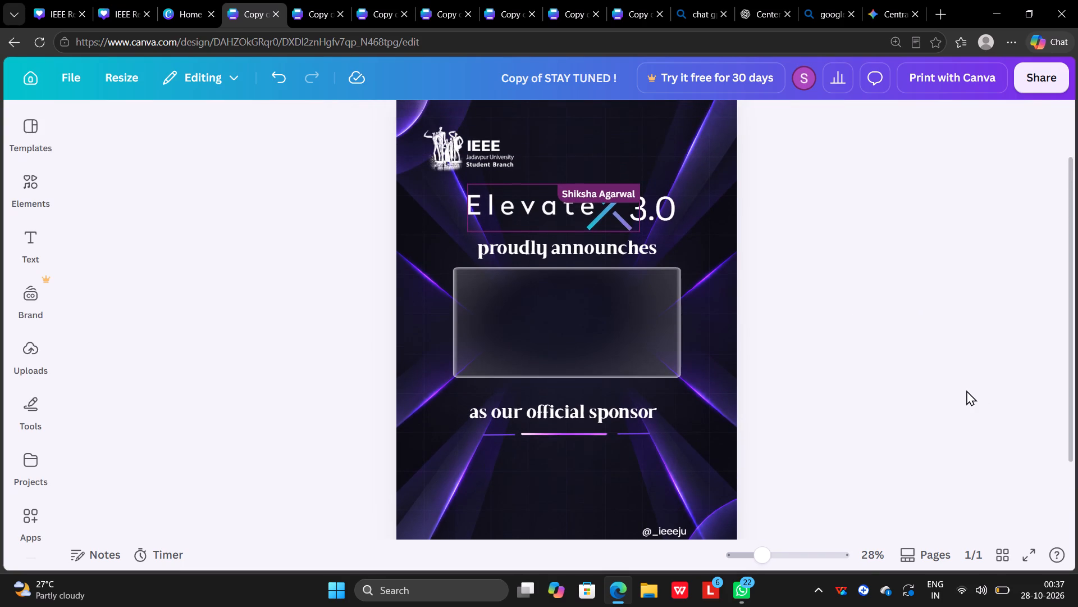
scroll(966, 390, "up", 1)
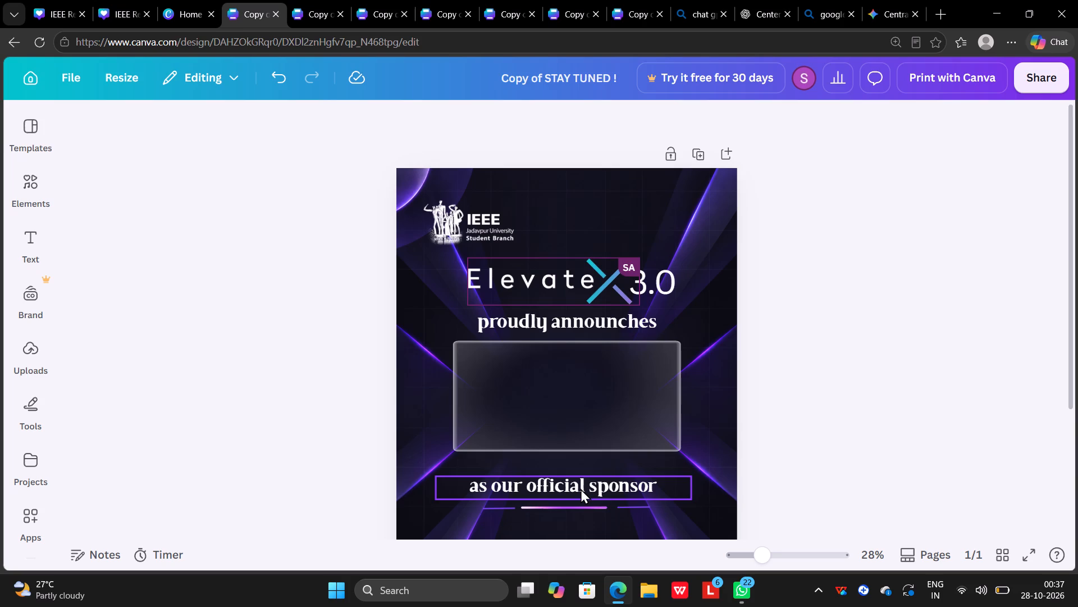
left_click_drag(581, 488, 579, 474)
Capitalise the last word of the line below the glass rectangle so it reads "as our official Sponsor".
left_click(593, 476)
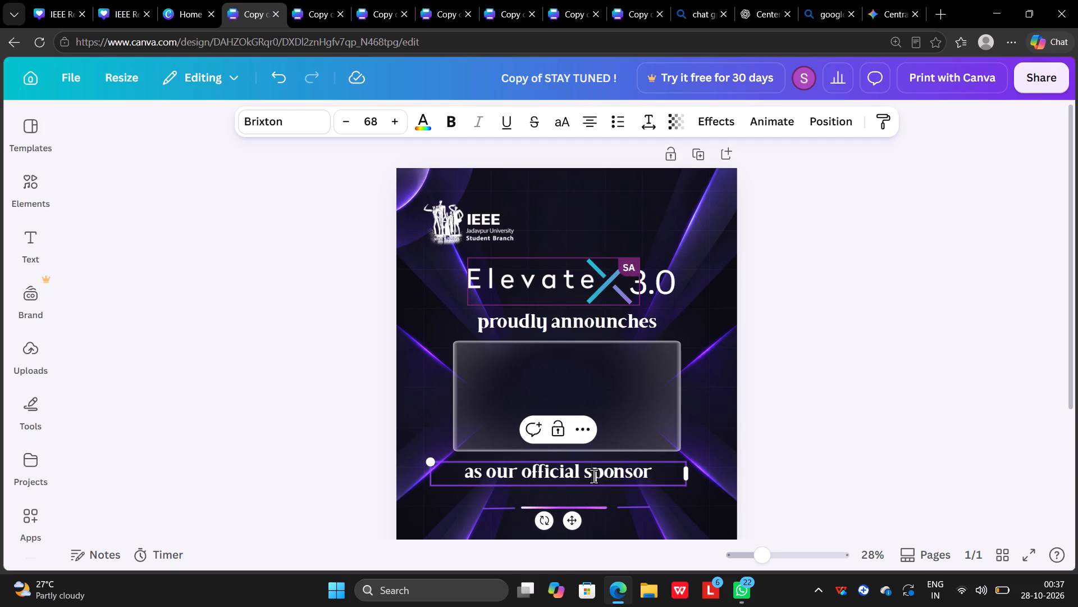
key("BackSpace")
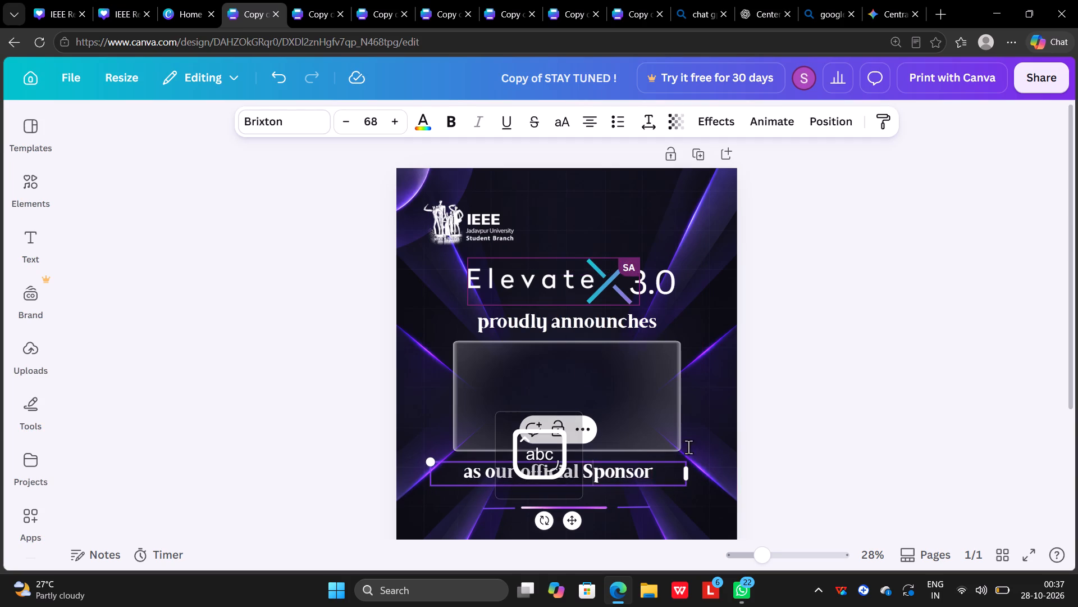
left_click(871, 416)
left_click(871, 416)
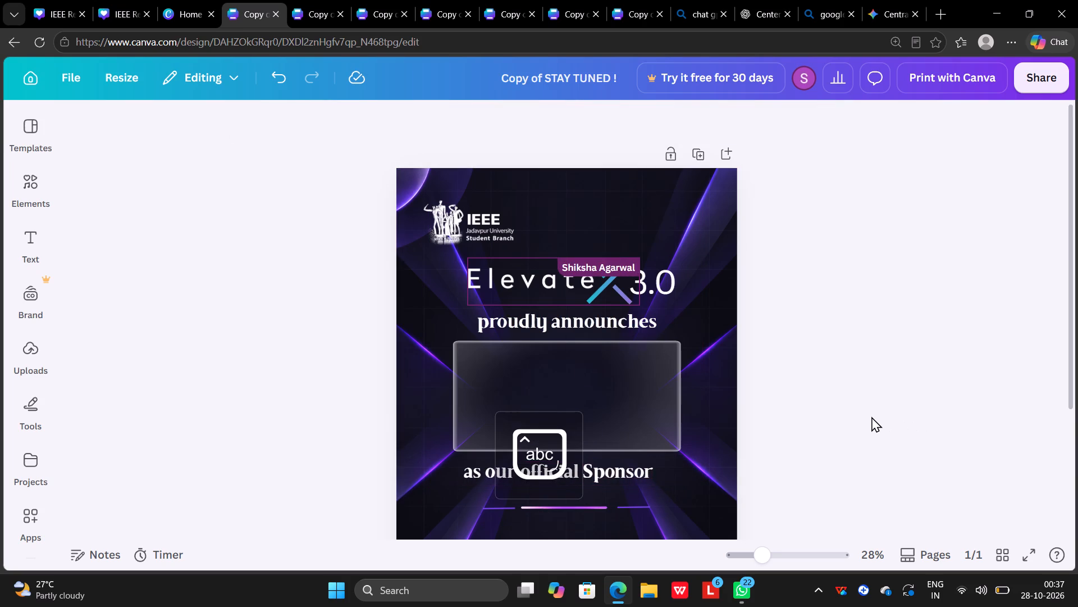
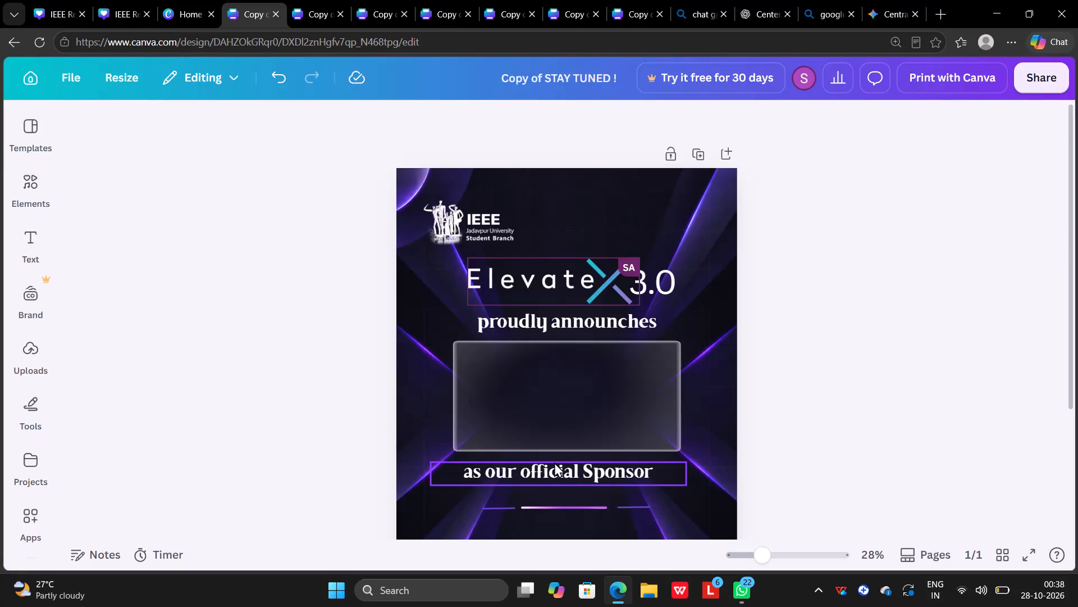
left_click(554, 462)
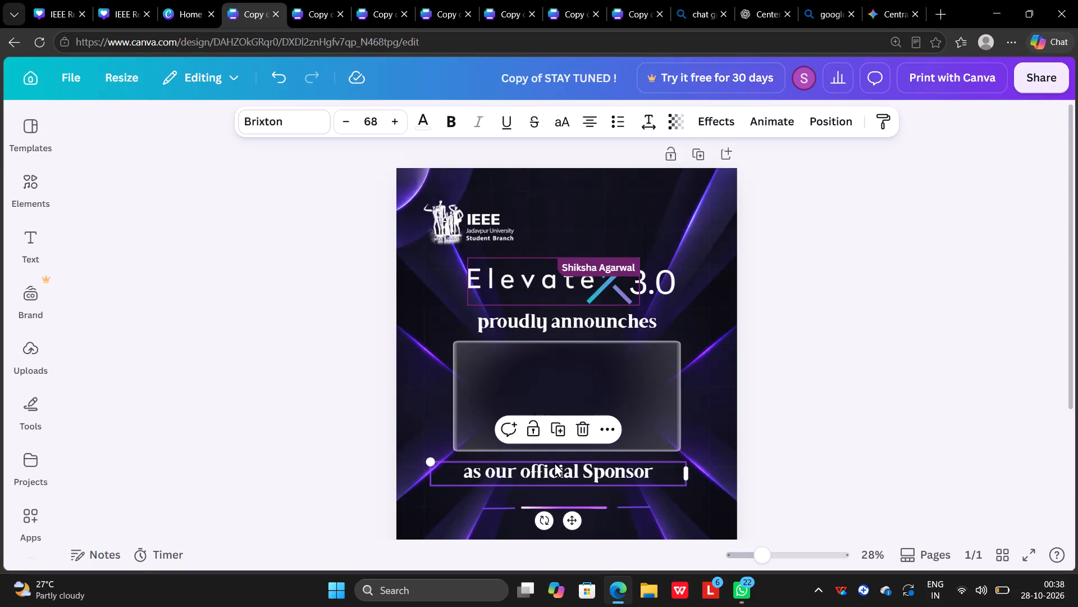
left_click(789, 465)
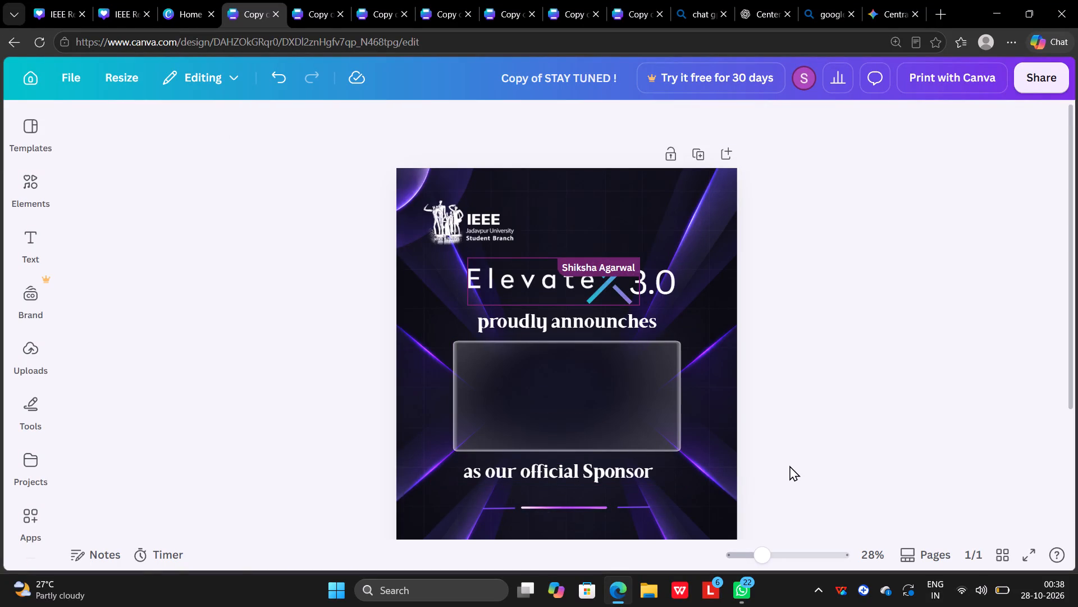
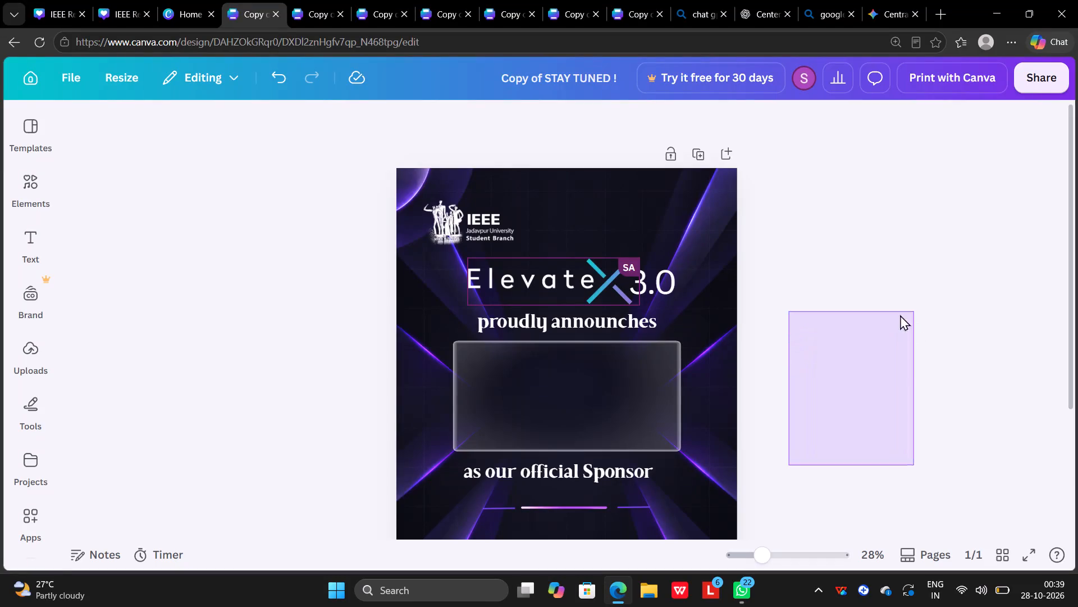
Move the IEEE Jadavpur University Student Branch logo closer to the poster's upper-left corner.
left_click(873, 333)
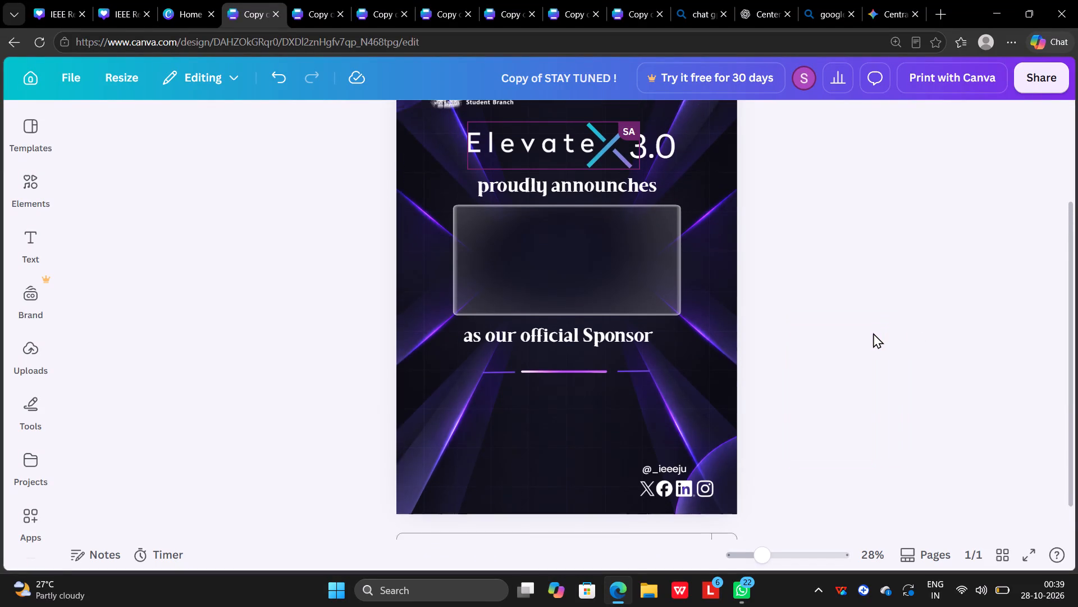
left_click_drag(471, 154, 454, 140)
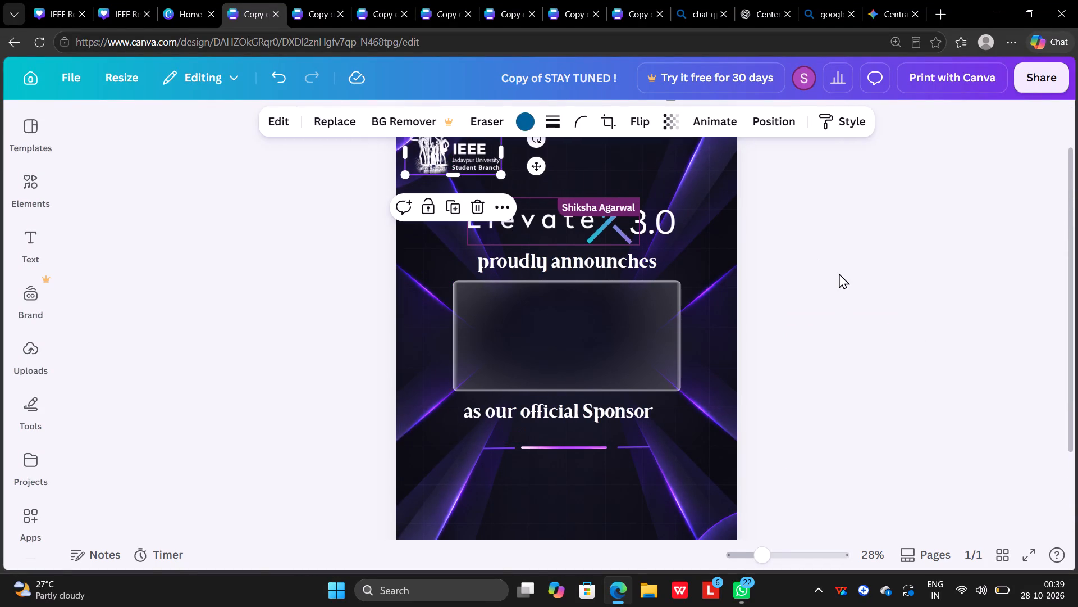
left_click(839, 273)
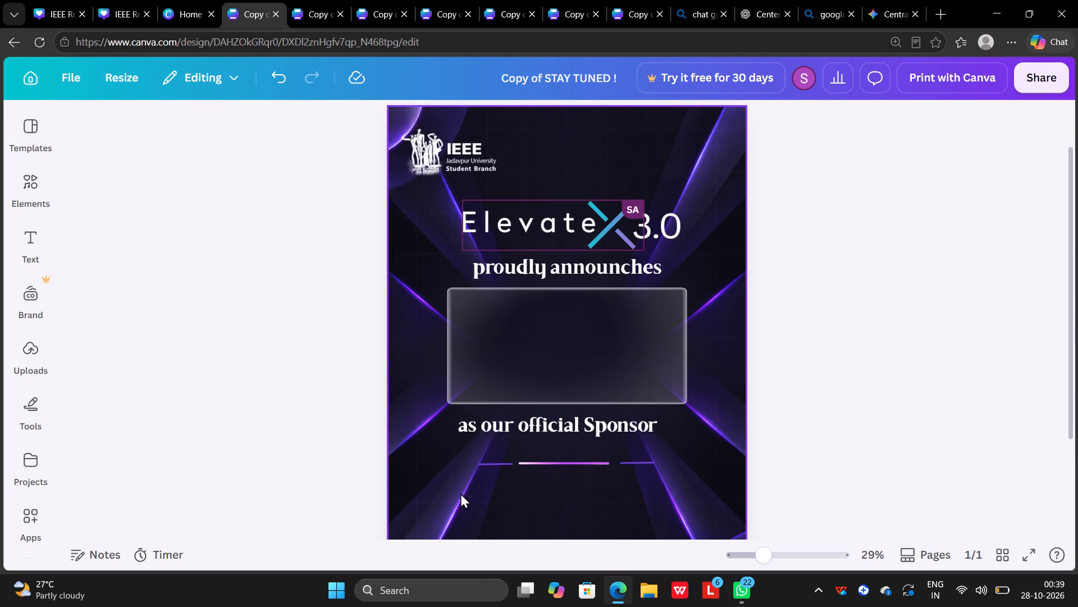
Centre the "as our official Sponsor" text horizontally beneath the glass panel.
left_click_drag(565, 424, 575, 422)
left_click(823, 379)
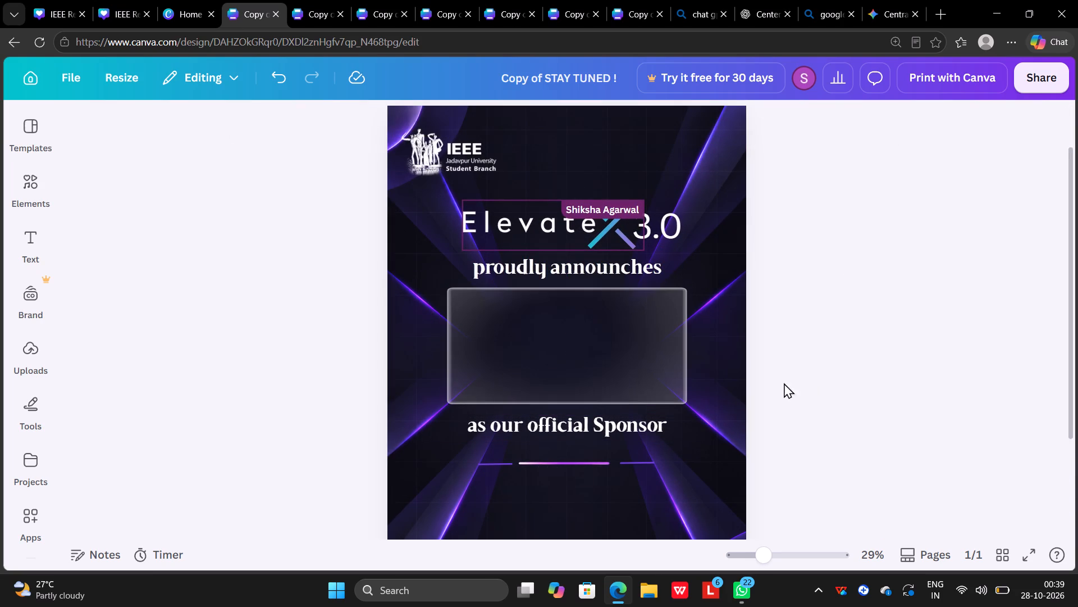
Move the two short purple lines and the central gradient line up into a row just beneath the glass panel, spread across its width.
left_click_drag(494, 466, 491, 453)
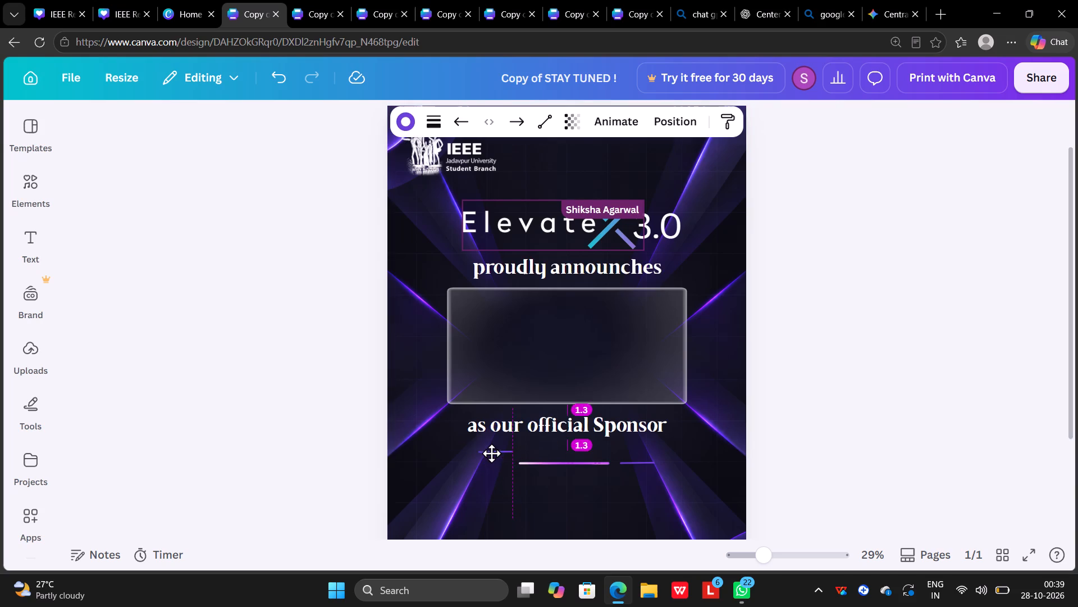
left_click_drag(491, 453, 454, 419)
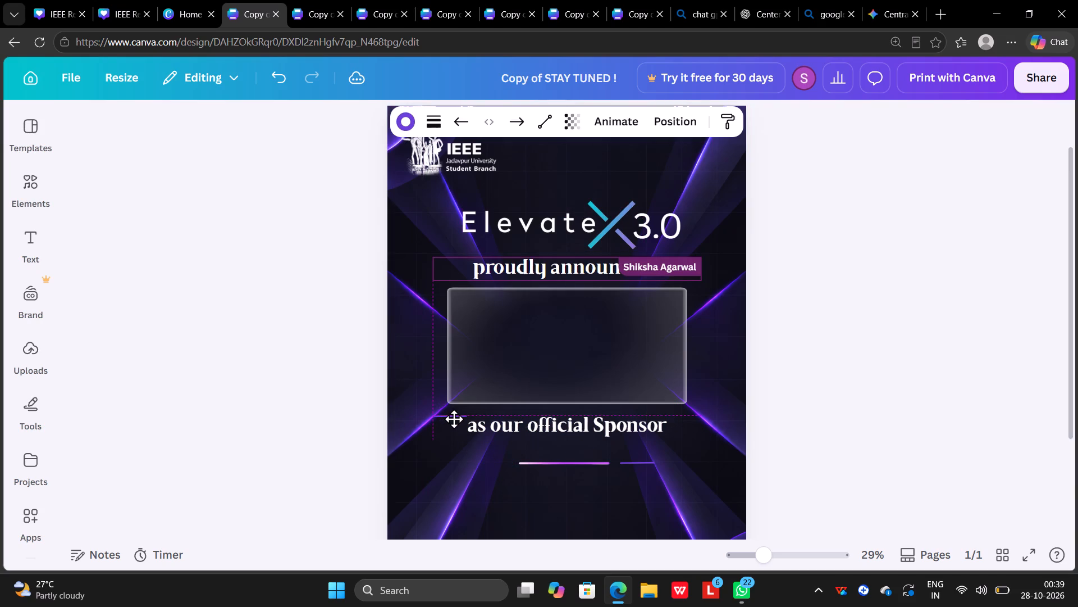
left_click_drag(454, 419, 463, 417)
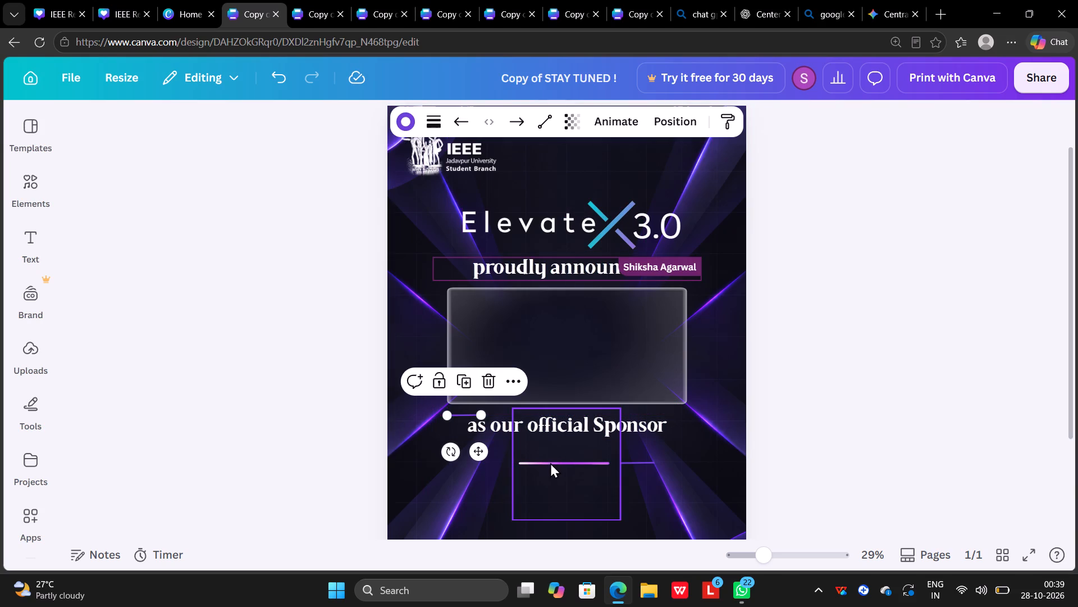
left_click_drag(552, 461, 537, 413)
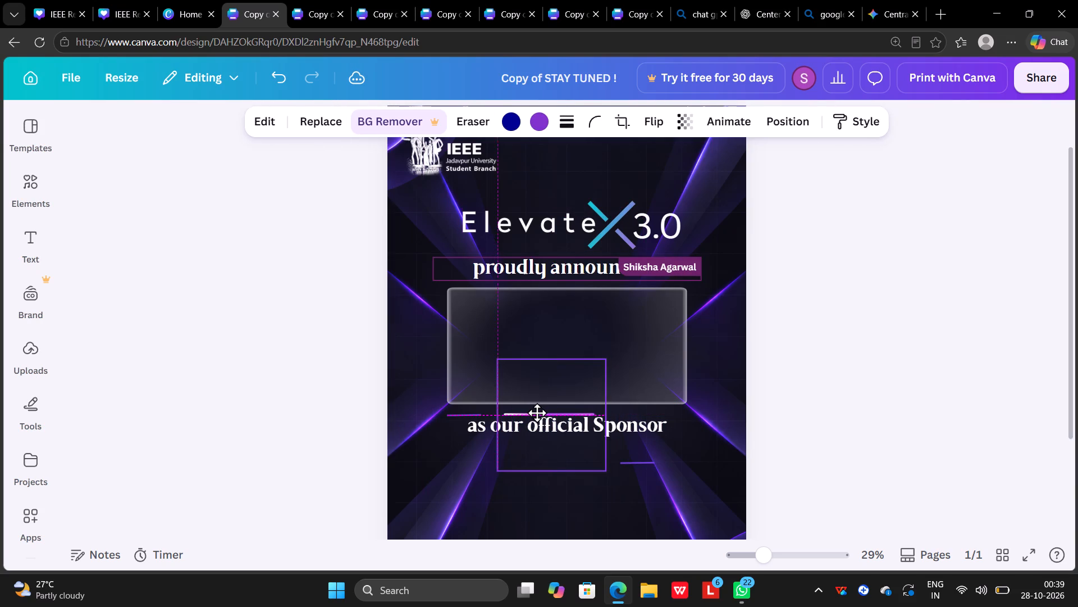
left_click_drag(537, 413, 543, 411)
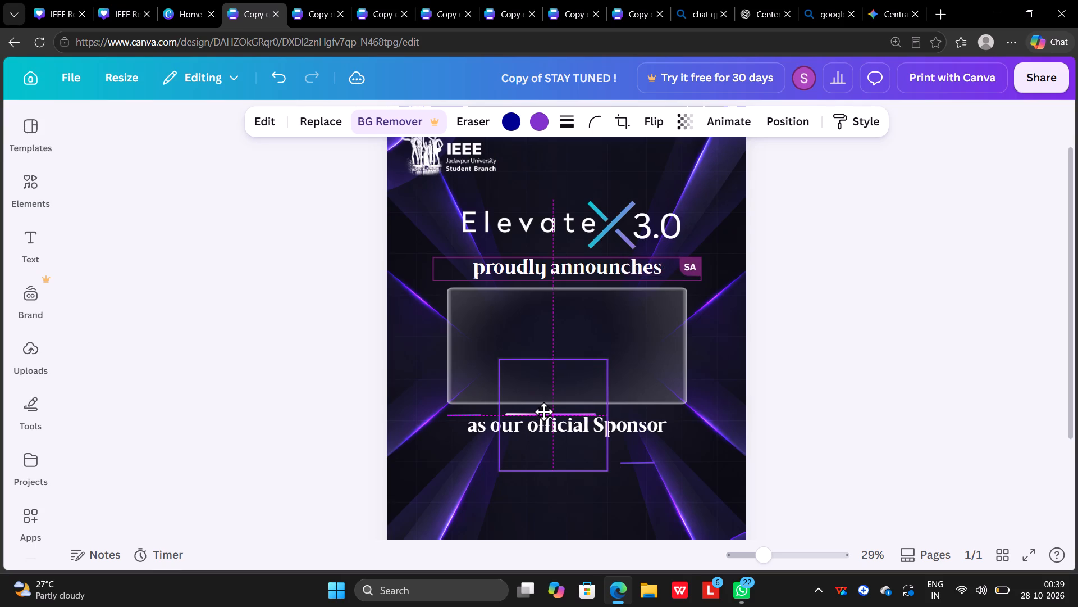
left_click_drag(543, 411, 548, 411)
left_click(639, 463)
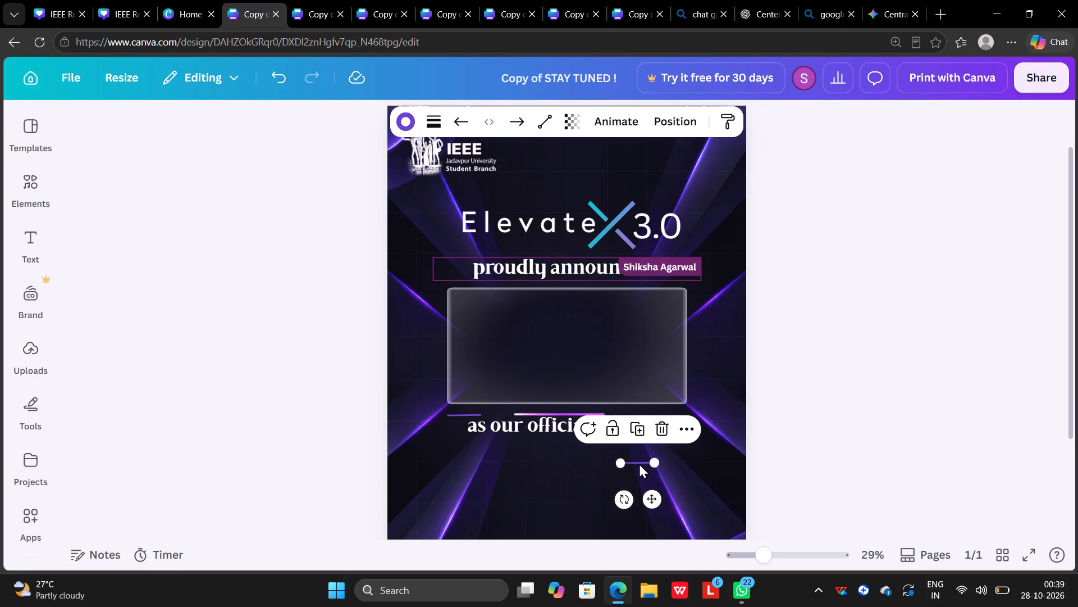
left_click_drag(639, 463, 638, 418)
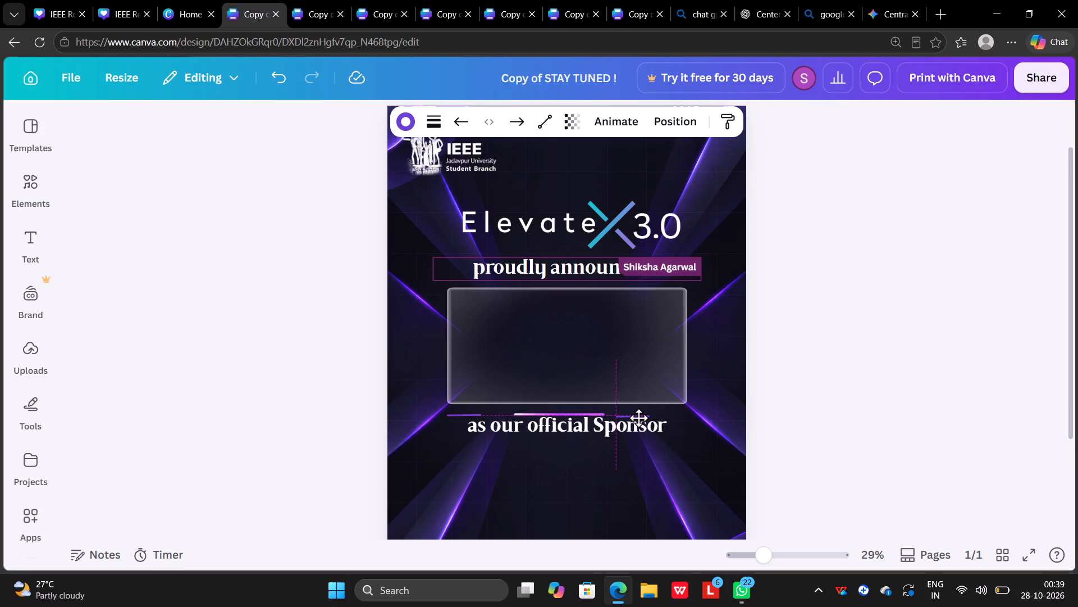
left_click_drag(638, 418, 645, 415)
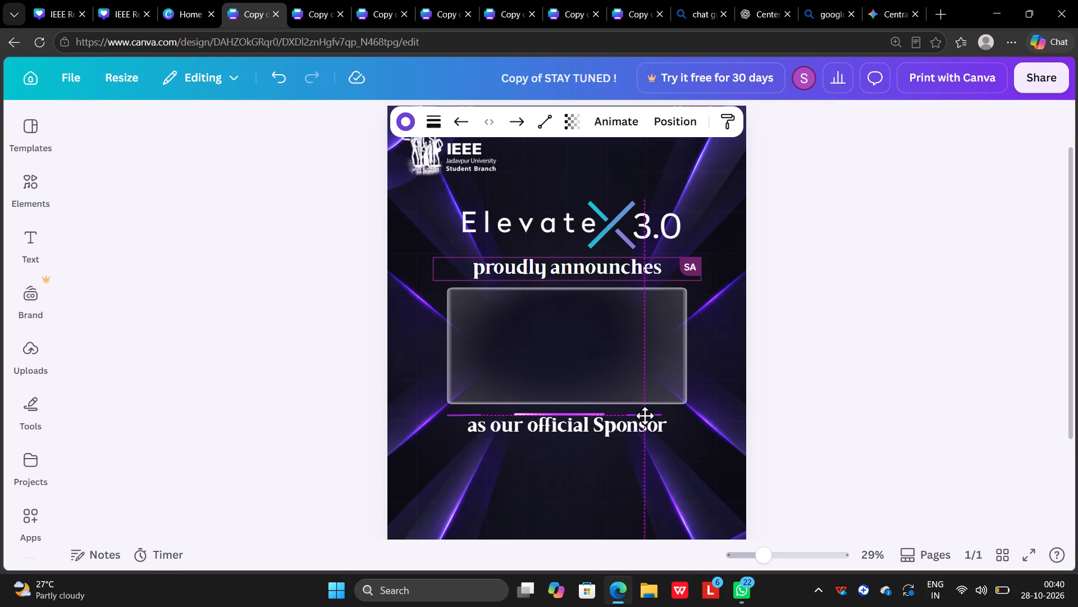
left_click_drag(645, 415, 657, 414)
left_click(801, 429)
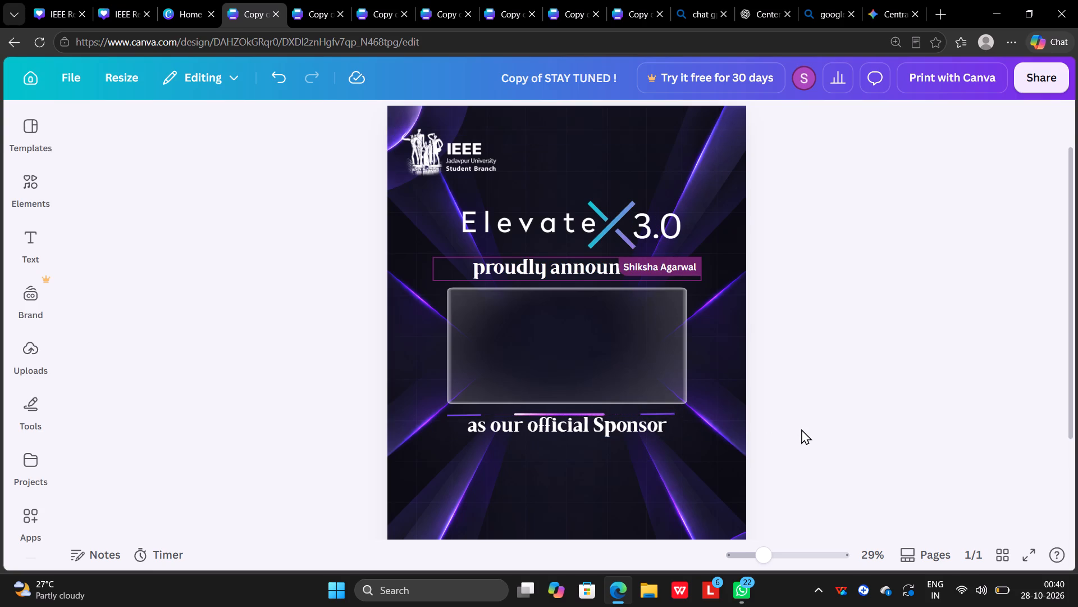
Move the "as our official Sponsor" text down so it sits clear below the row of decorative lines.
left_click_drag(578, 416, 578, 425)
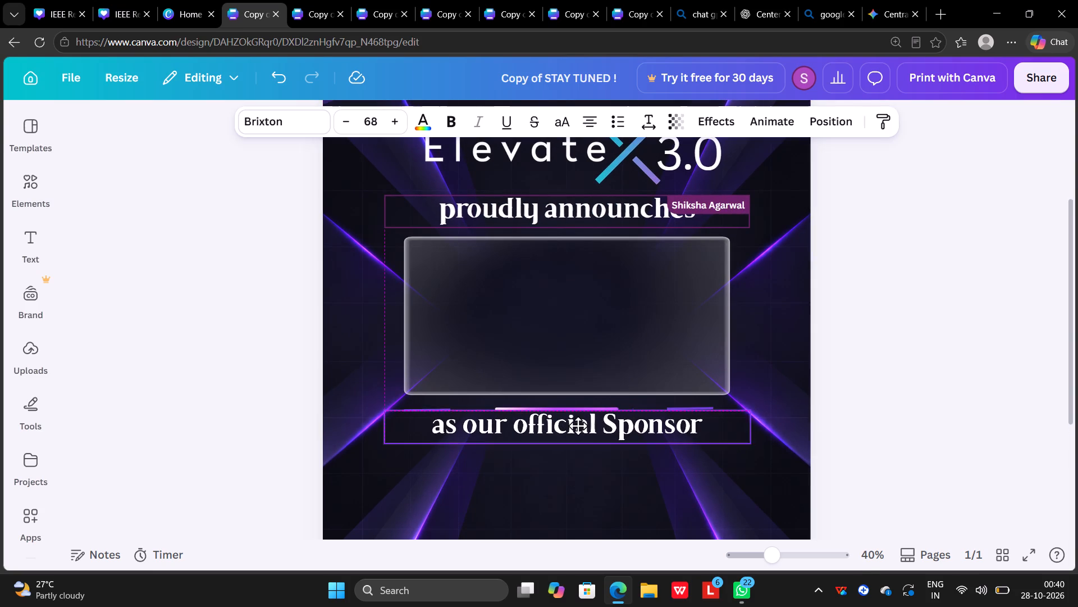
left_click_drag(578, 425, 577, 443)
left_click(899, 421)
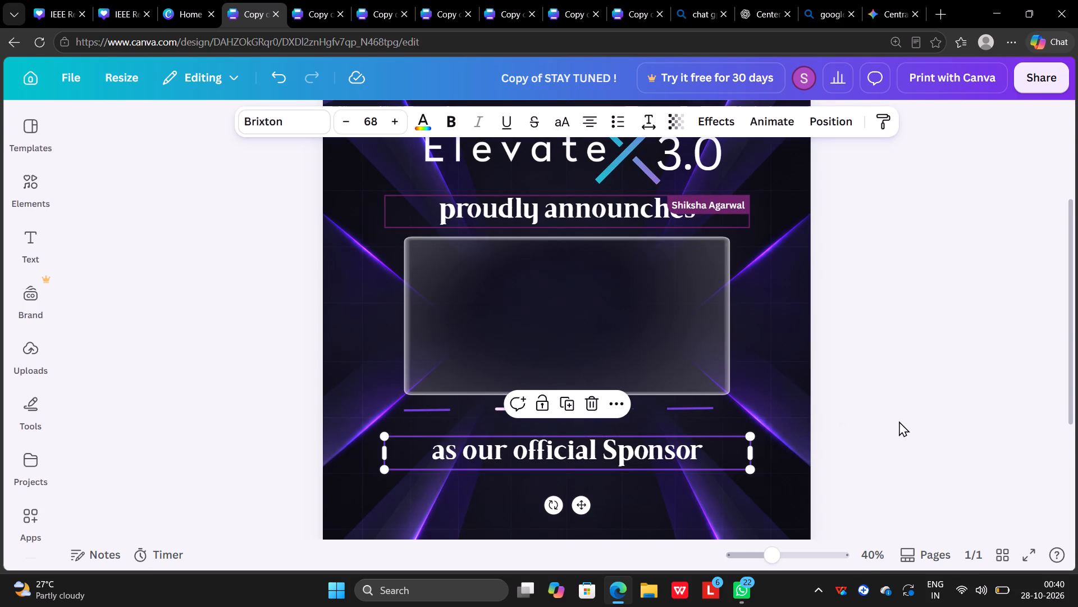
Duplicate the short purple line under the glass panel's lower-left corner and stand the copy upright beside the lower part of the panel's left edge.
scroll(899, 421, "up", 1)
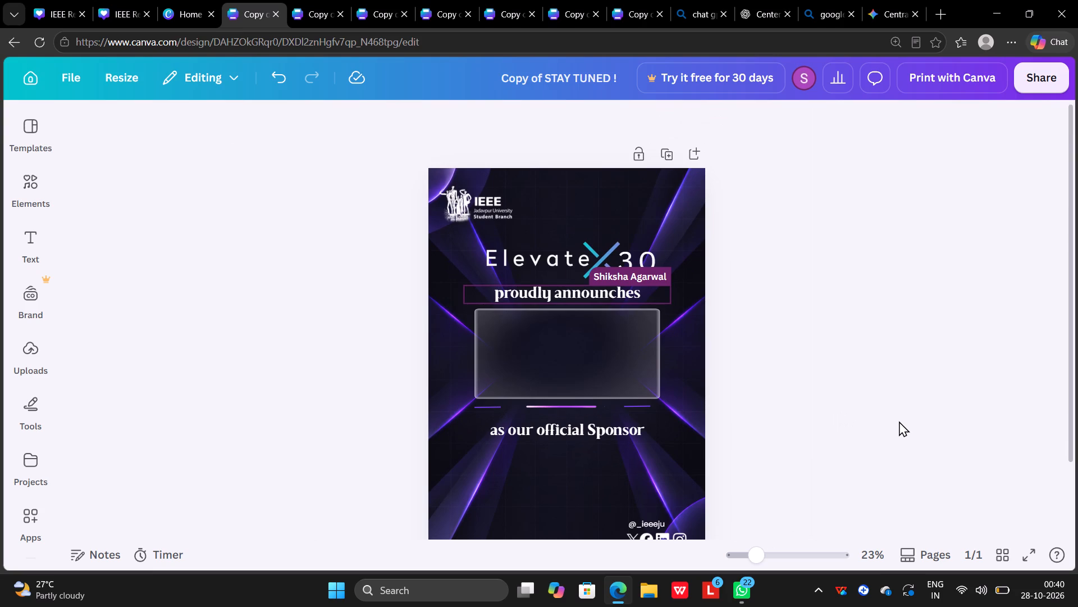
scroll(899, 421, "up", 1)
left_click(899, 421)
left_click(899, 421)
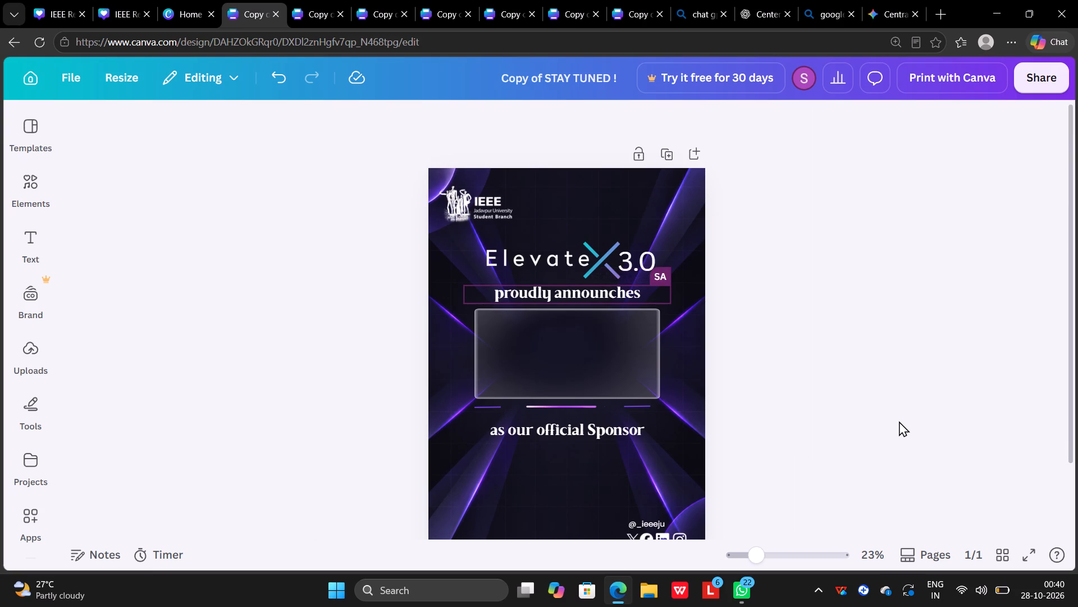
left_click(899, 421)
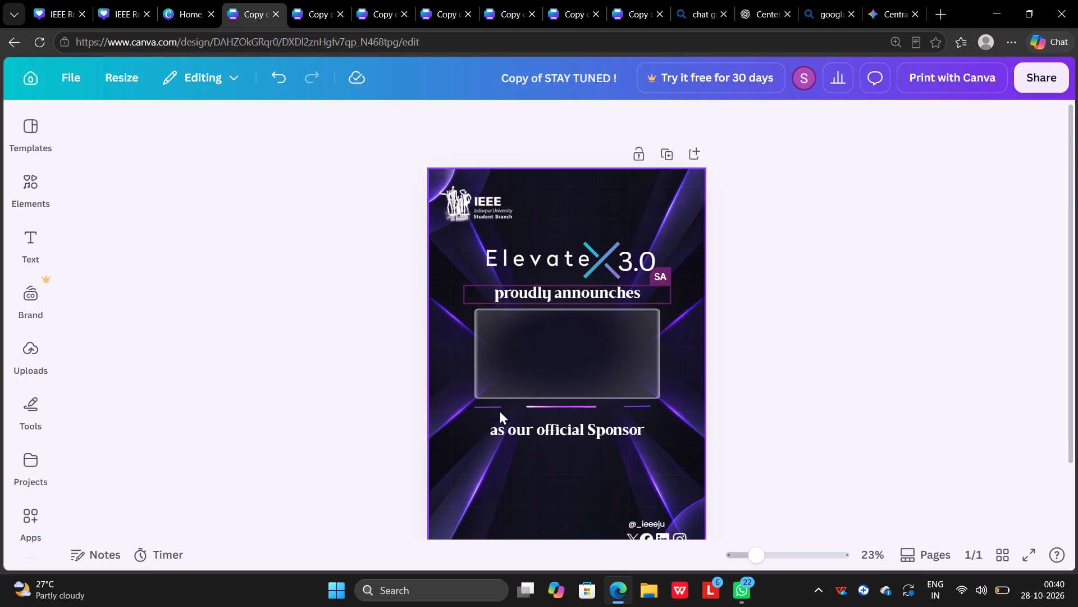
left_click(492, 404)
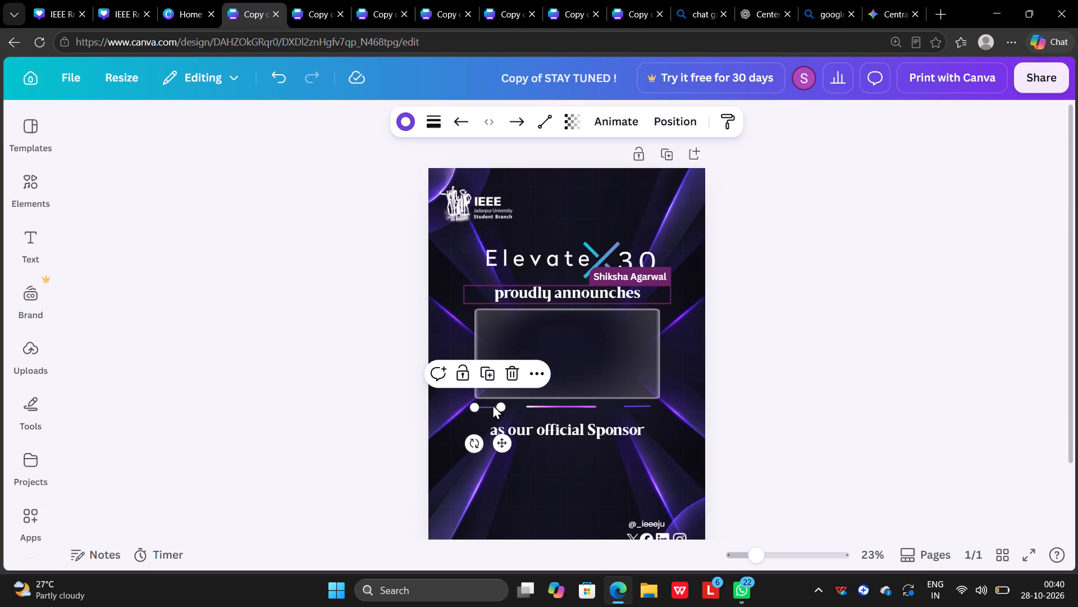
left_click(488, 372)
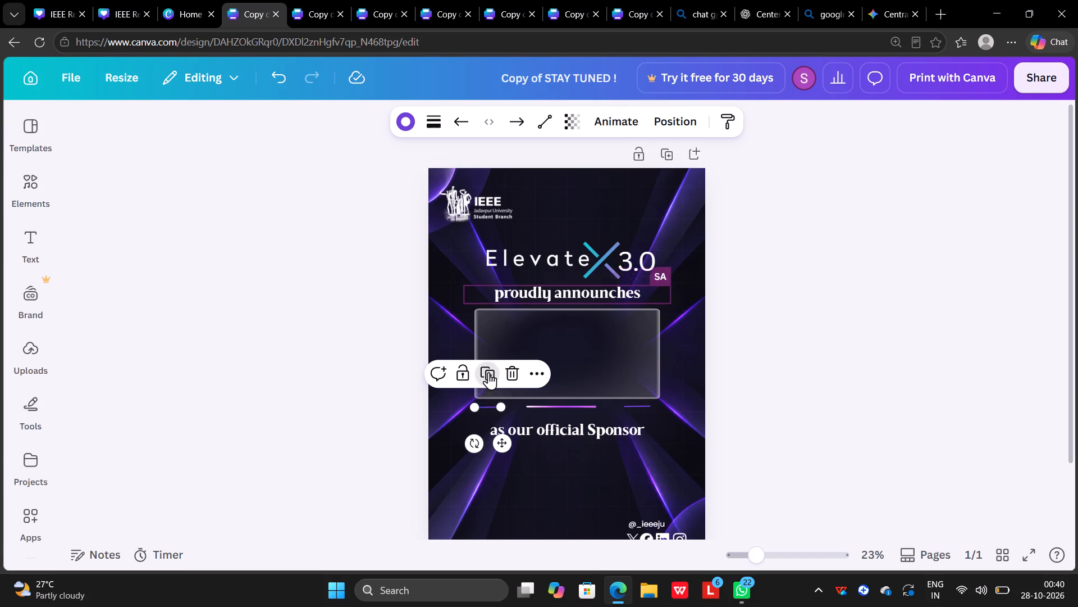
left_click_drag(476, 408, 459, 368)
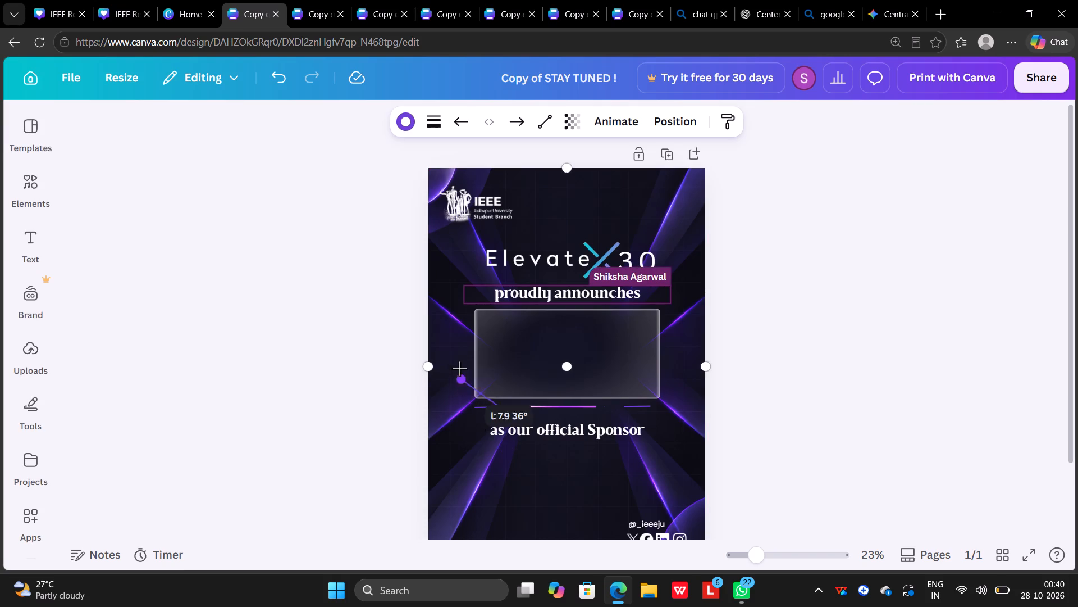
left_click_drag(459, 368, 459, 364)
left_click_drag(505, 410, 486, 410)
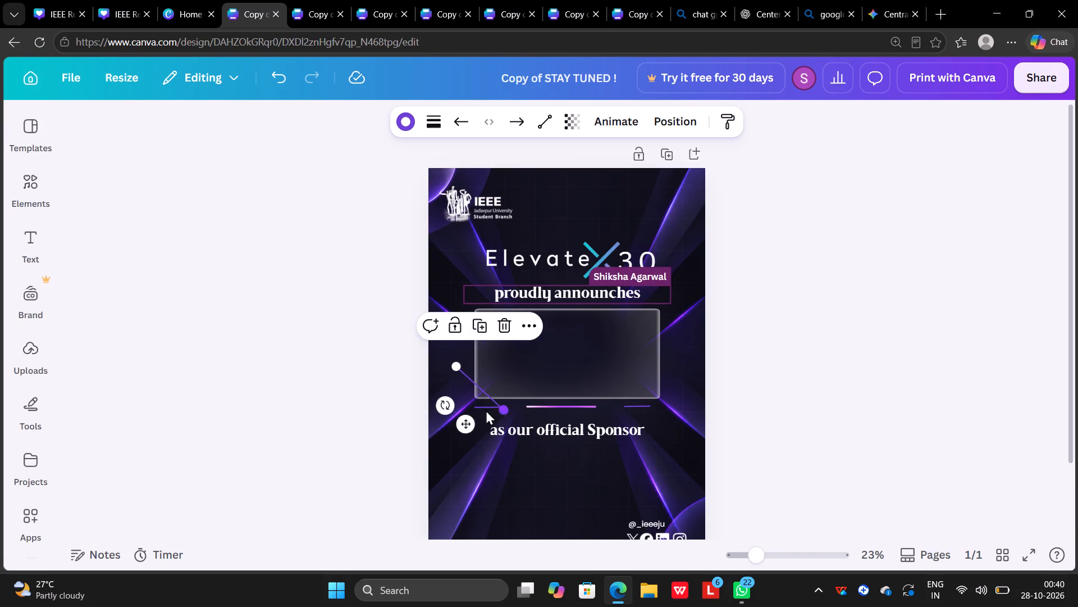
left_click_drag(486, 410, 460, 395)
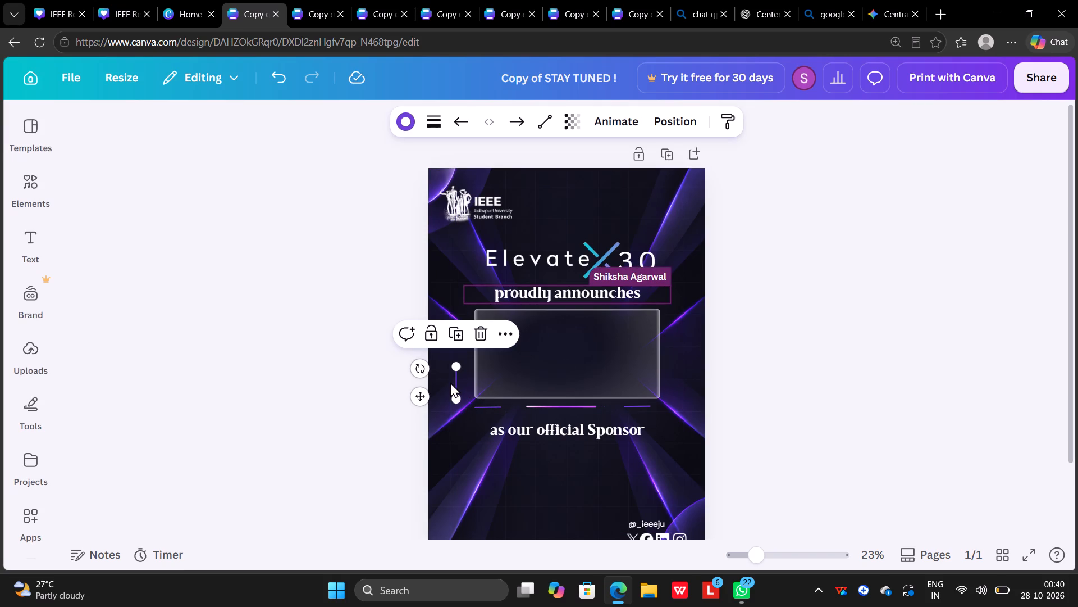
left_click_drag(456, 379, 462, 374)
Duplicate the gradient line beneath the glass panel and rotate the copy to vertical.
left_click(568, 401)
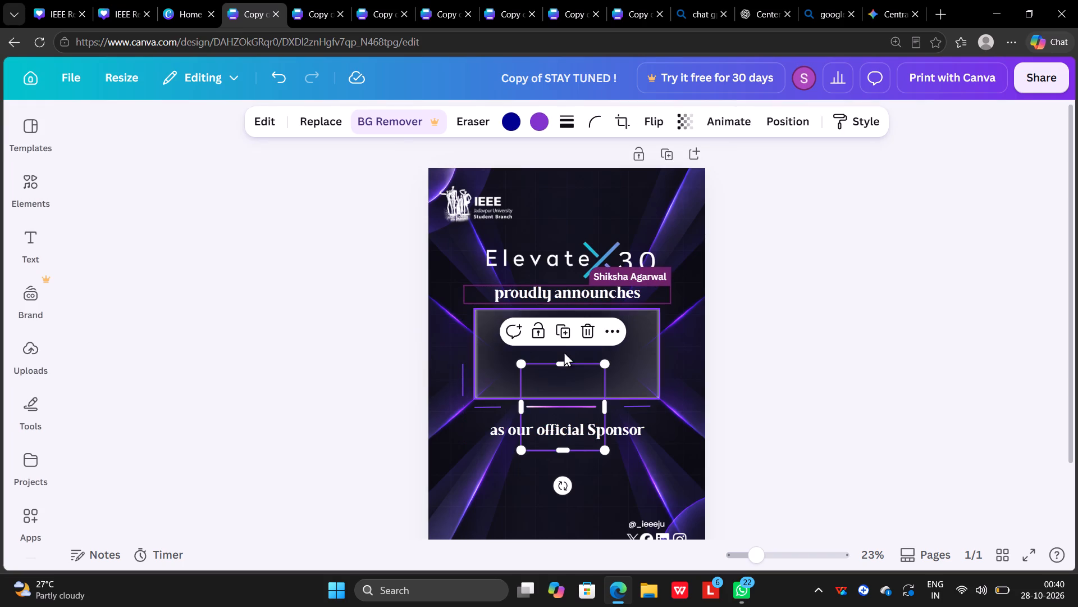
left_click(563, 341)
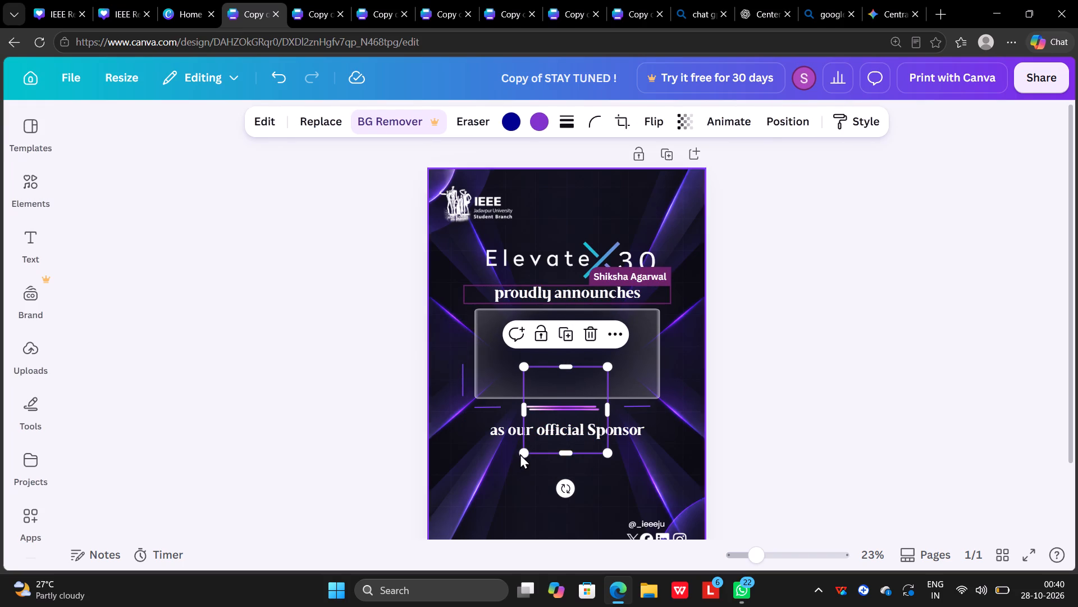
left_click_drag(567, 488, 525, 459)
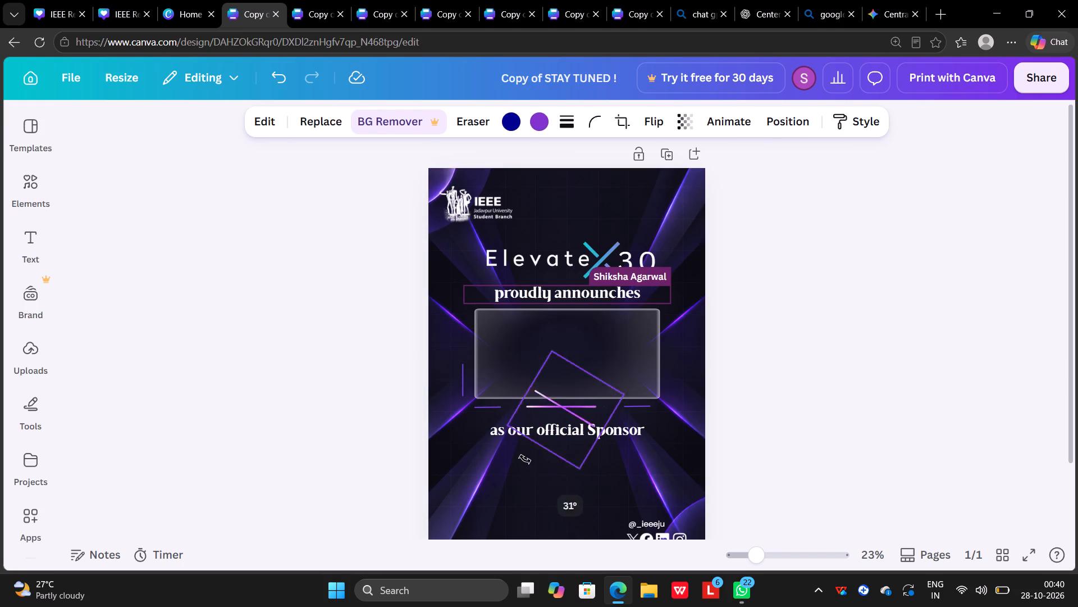
left_click_drag(525, 459, 491, 410)
Shrink the vertical gradient line and place it beside the glass panel's upper left edge, above the upright short purple line.
left_click_drag(574, 407, 459, 325)
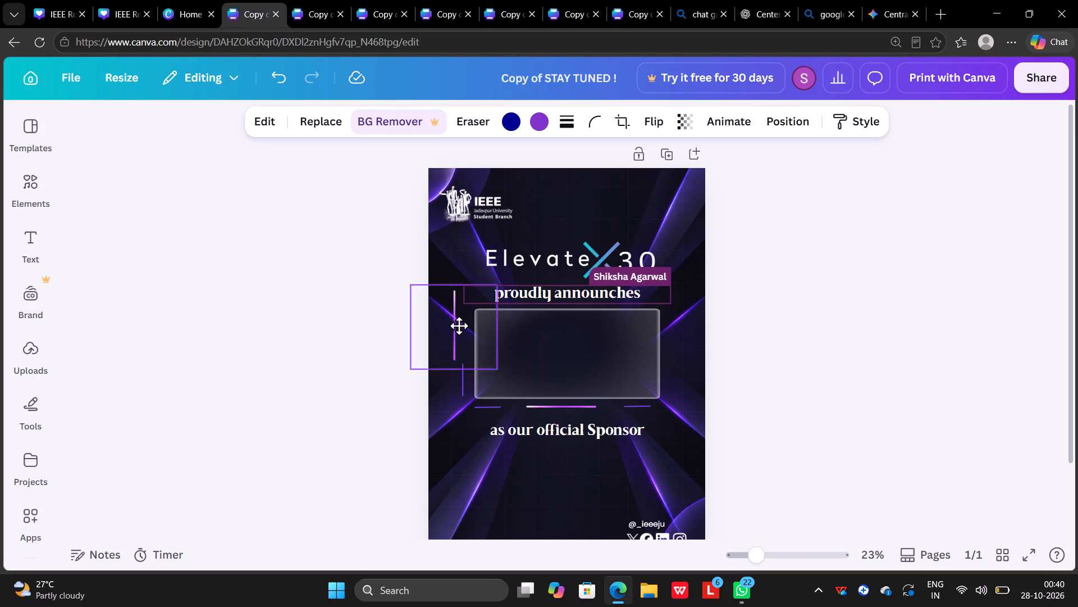
left_click_drag(459, 325, 471, 330)
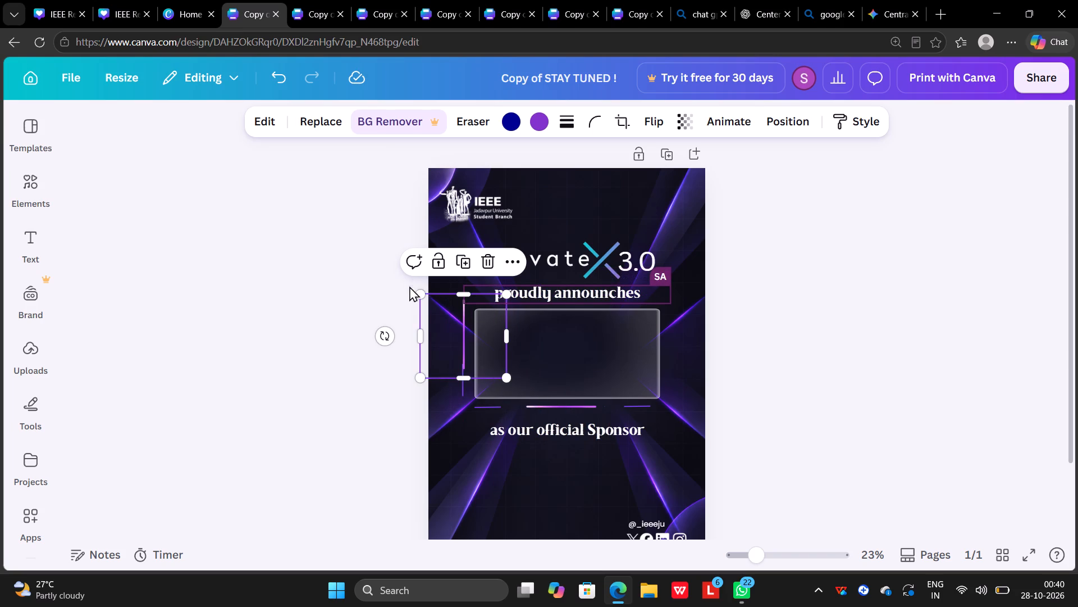
left_click_drag(421, 294, 470, 319)
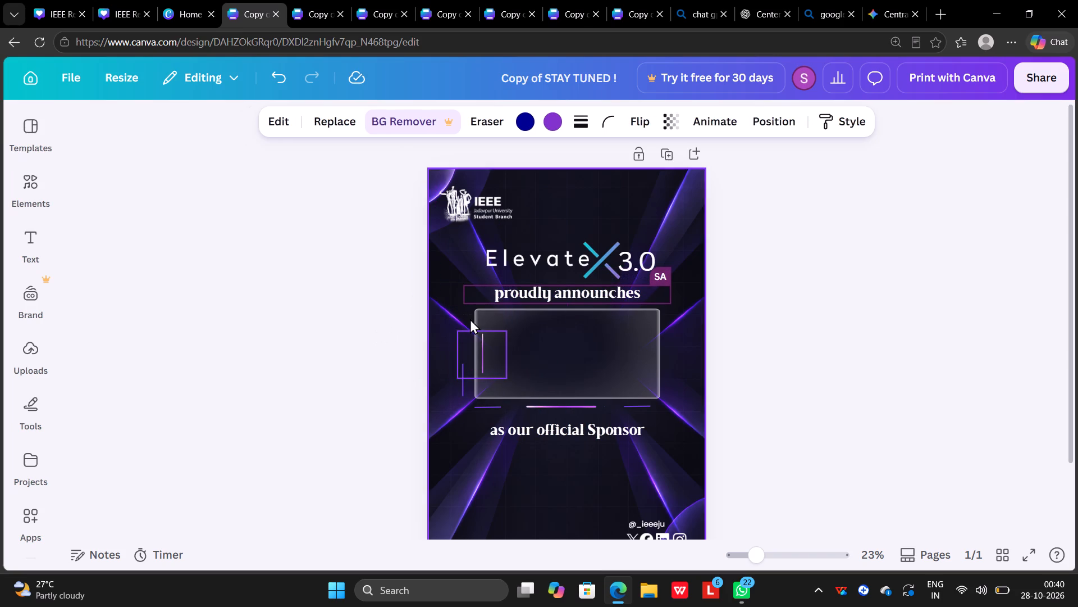
left_click_drag(494, 352, 466, 337)
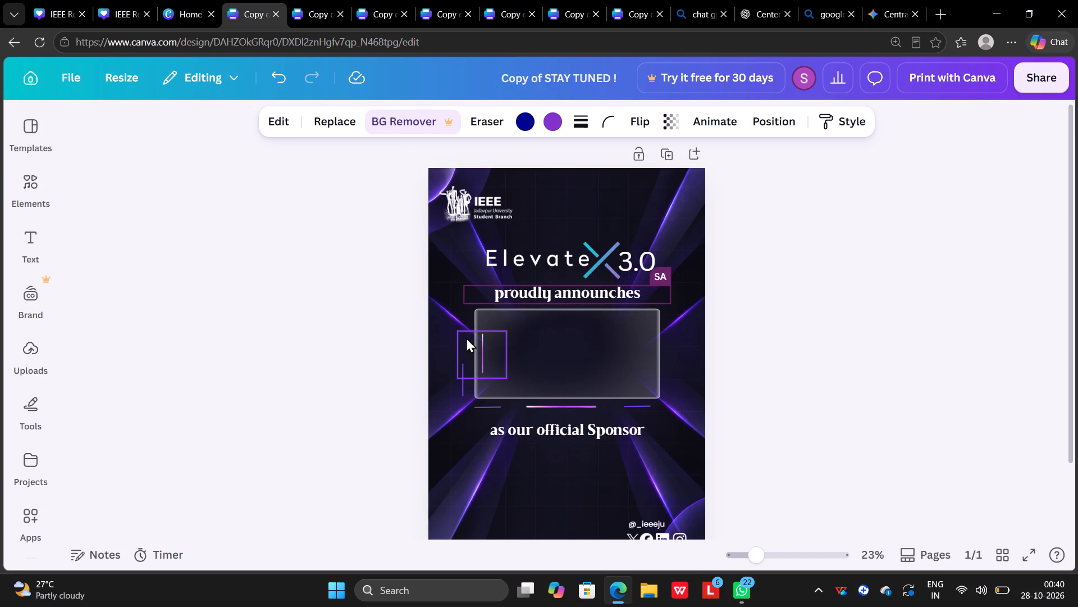
left_click_drag(466, 337, 487, 347)
left_click_drag(487, 347, 469, 324)
left_click(805, 413)
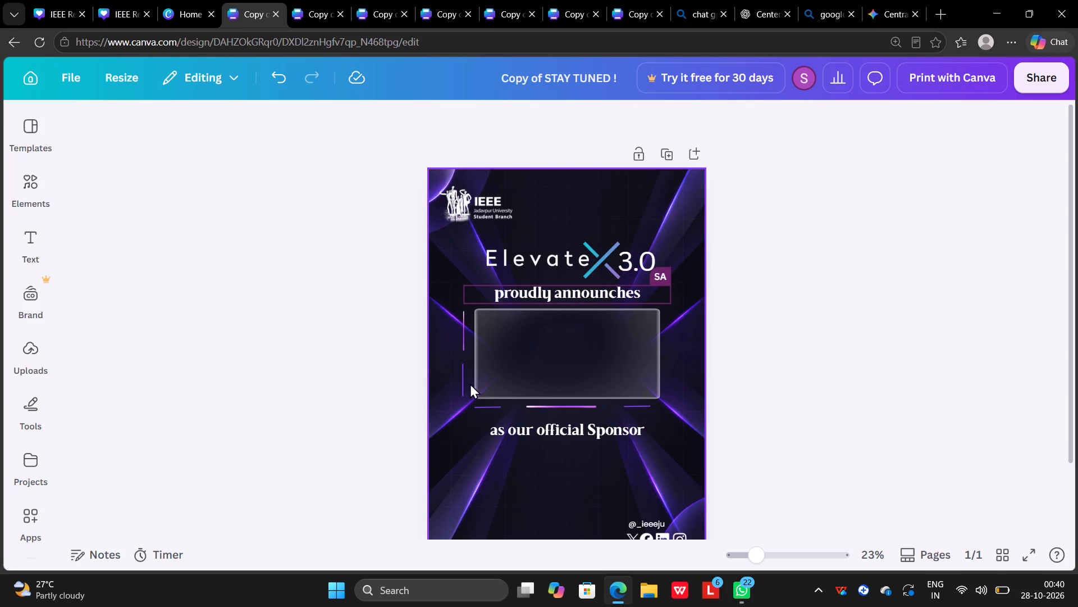
Duplicate the vertical gradient line and place the copy beside the lower part of the glass panel's right edge.
left_click(462, 327)
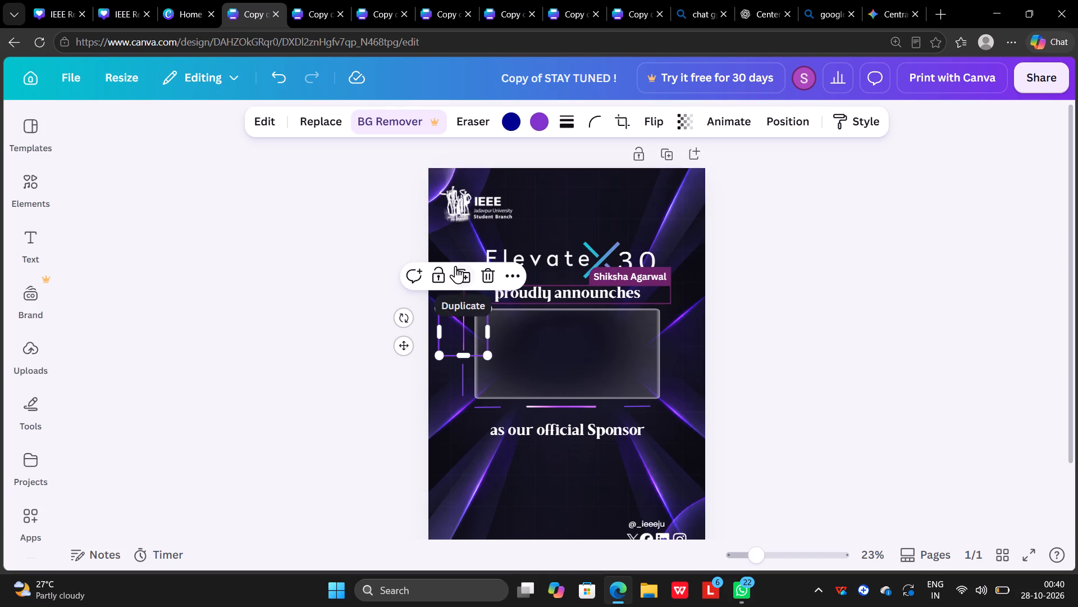
left_click(468, 283)
left_click_drag(470, 339, 674, 377)
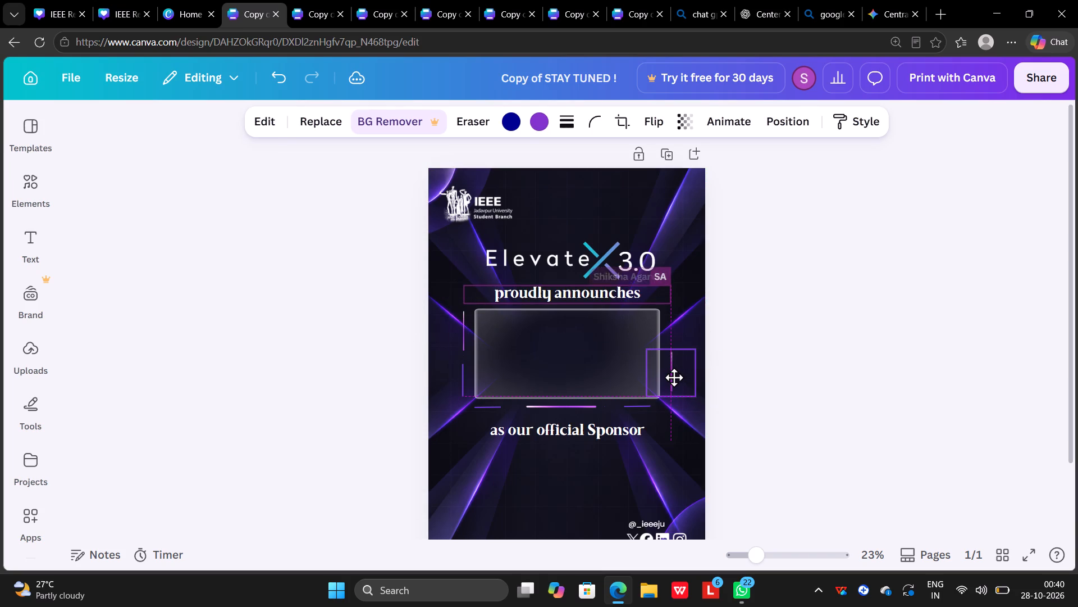
left_click_drag(674, 377, 674, 380)
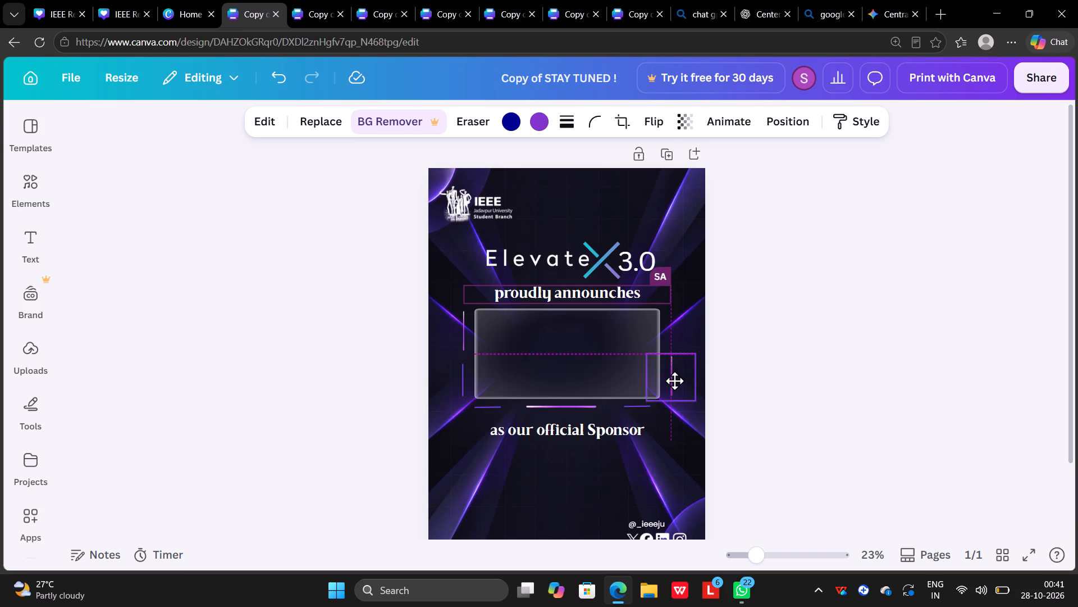
left_click_drag(674, 380, 674, 378)
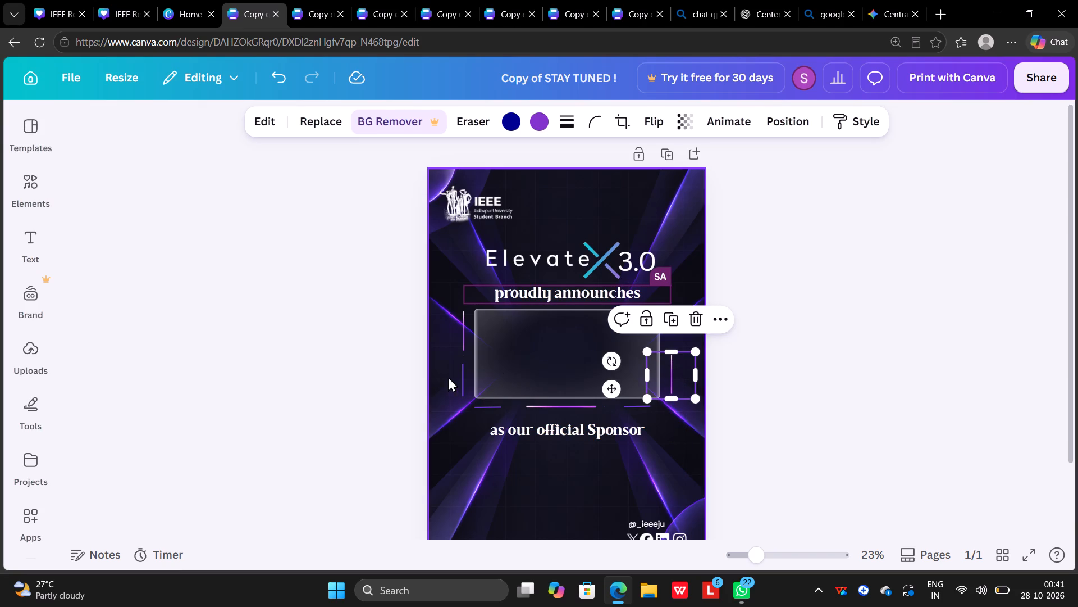
Duplicate the upright short purple line beside the glass panel's left edge and place the copy beside the upper part of its right edge.
left_click(463, 384)
left_click(460, 330)
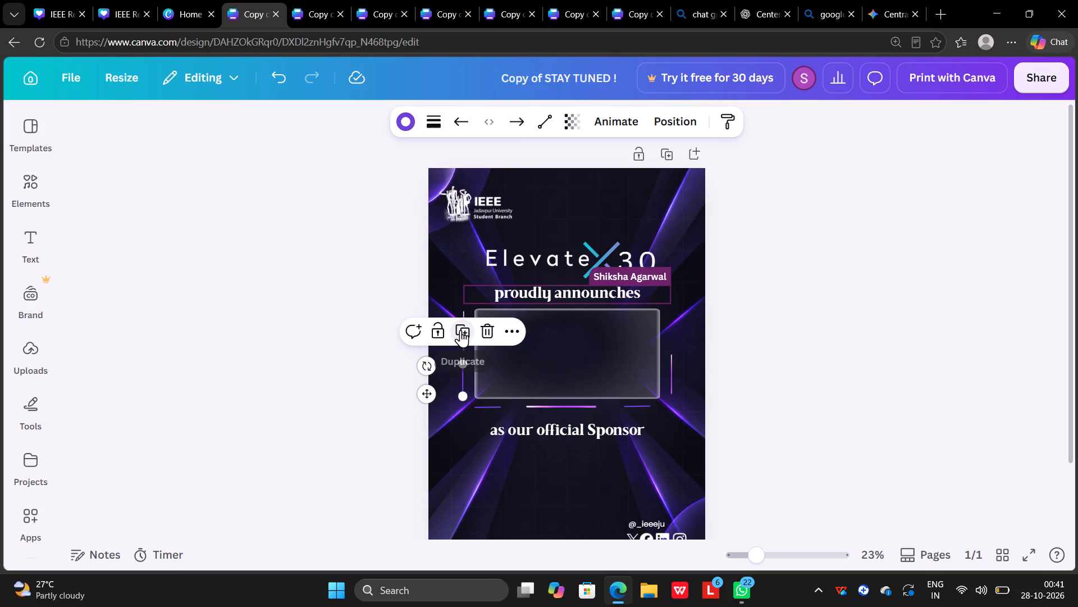
left_click_drag(464, 382, 668, 325)
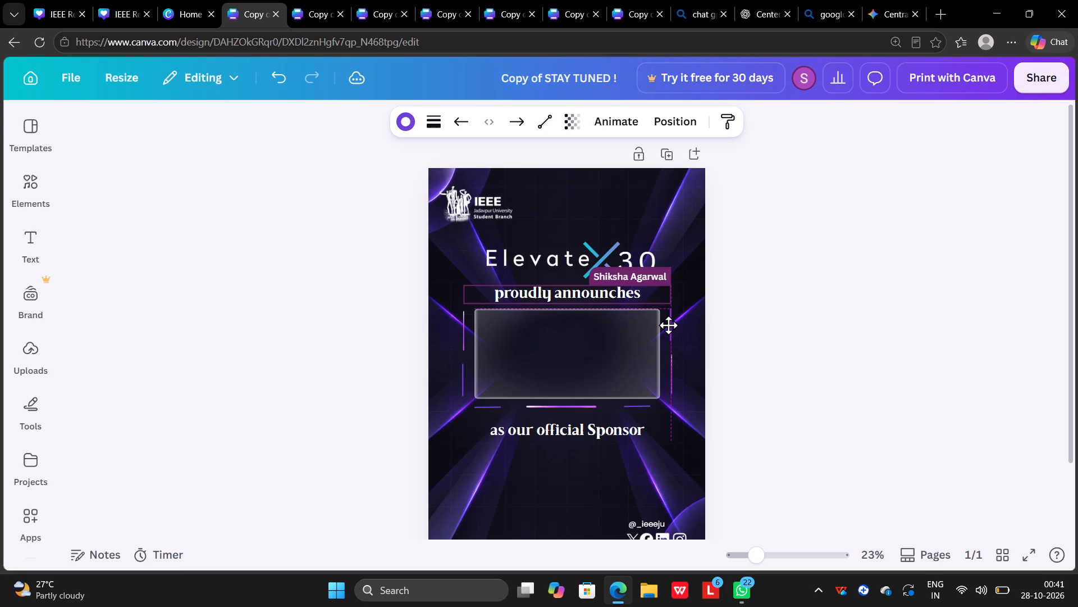
left_click_drag(668, 325, 670, 327)
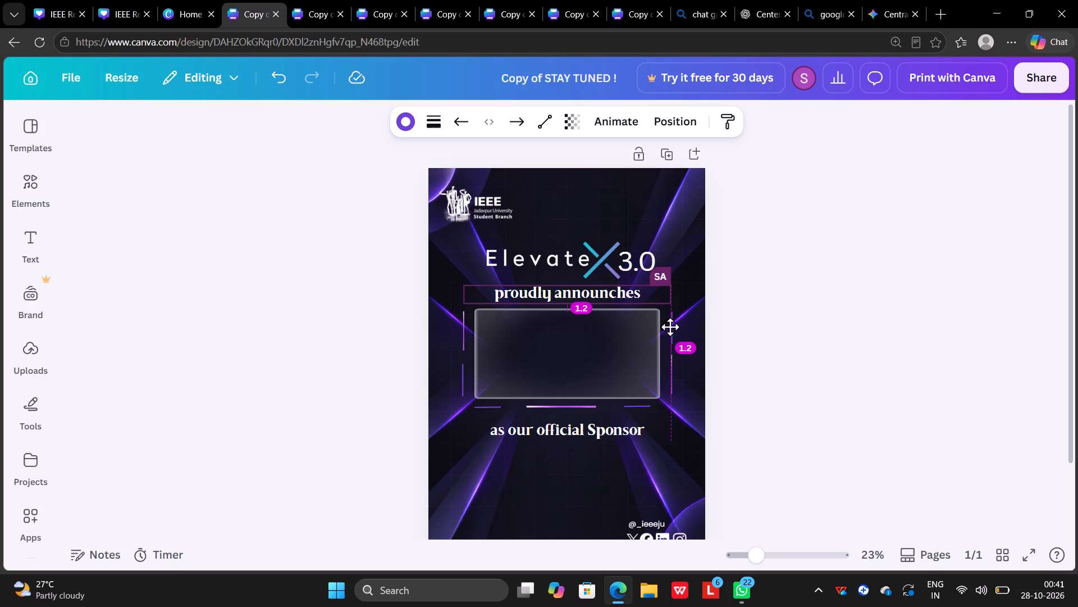
left_click_drag(670, 327, 672, 327)
left_click(823, 351)
Shift the short purple line beside the panel's right edge slightly down and reposition the vertical gradient line close beneath it.
scroll(823, 351, "up", 1)
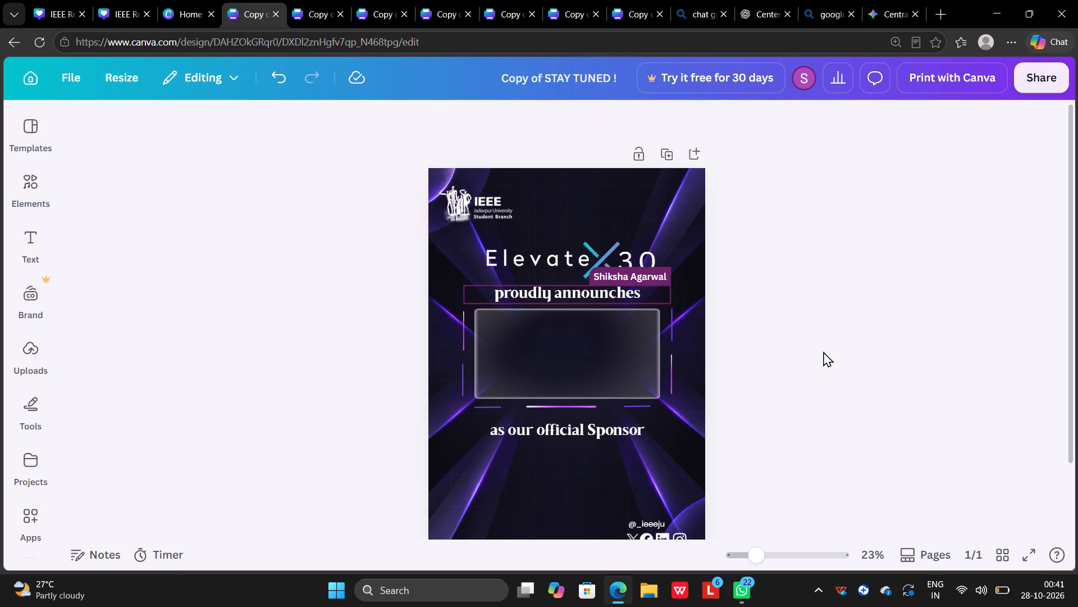
scroll(823, 351, "up", 1)
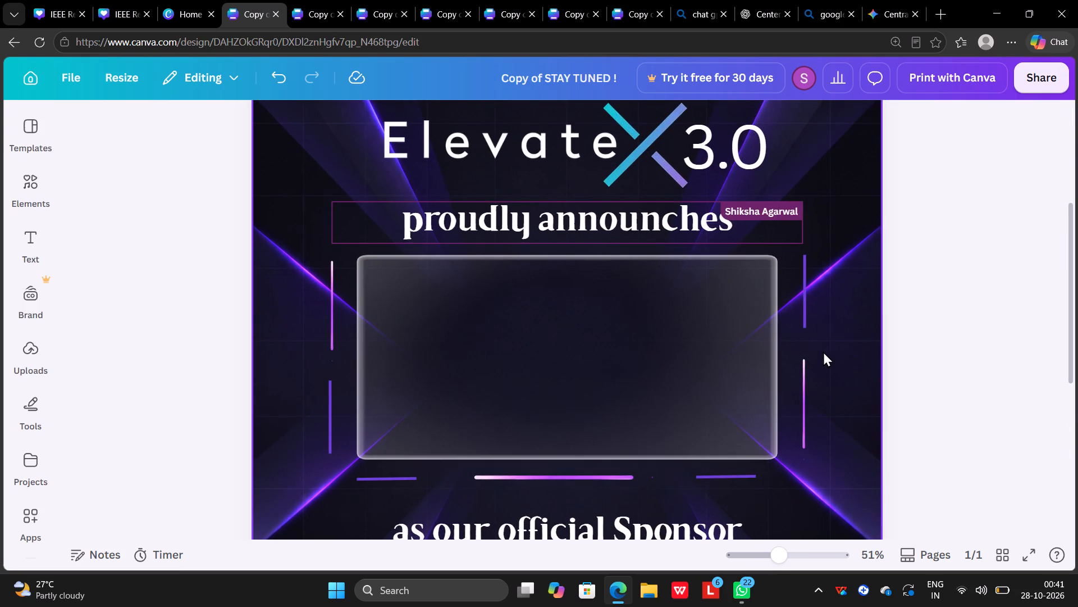
left_click_drag(804, 406, 803, 417)
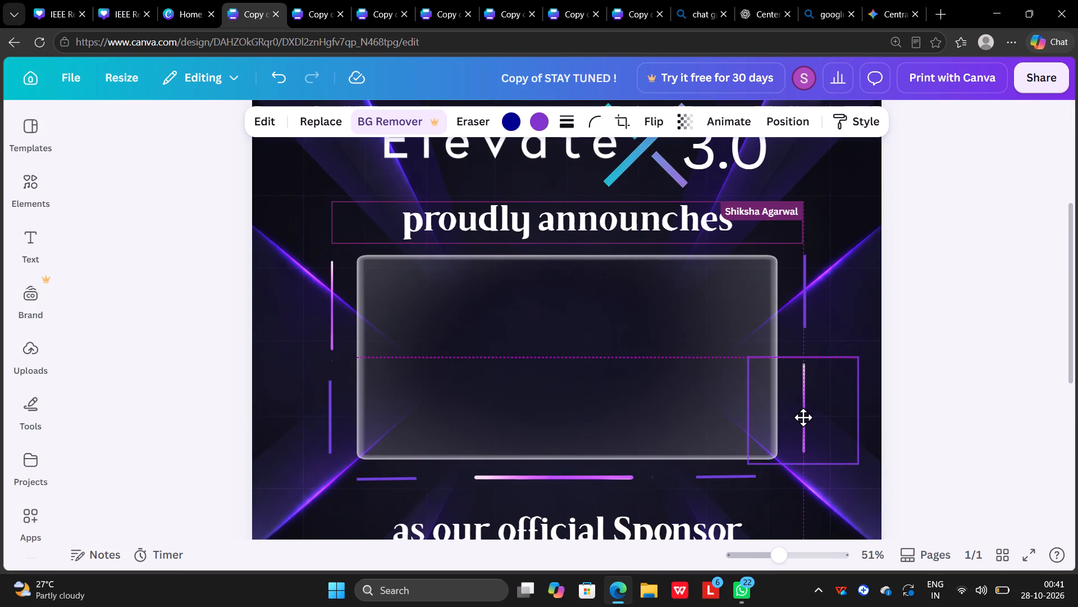
left_click_drag(803, 417, 803, 419)
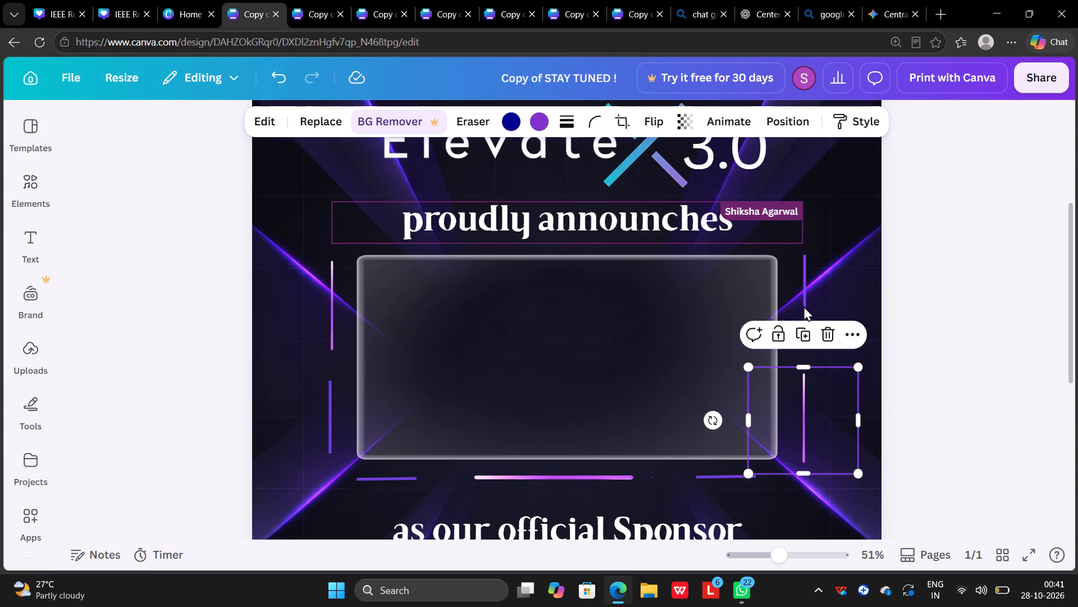
left_click(803, 305)
left_click_drag(803, 305, 803, 315)
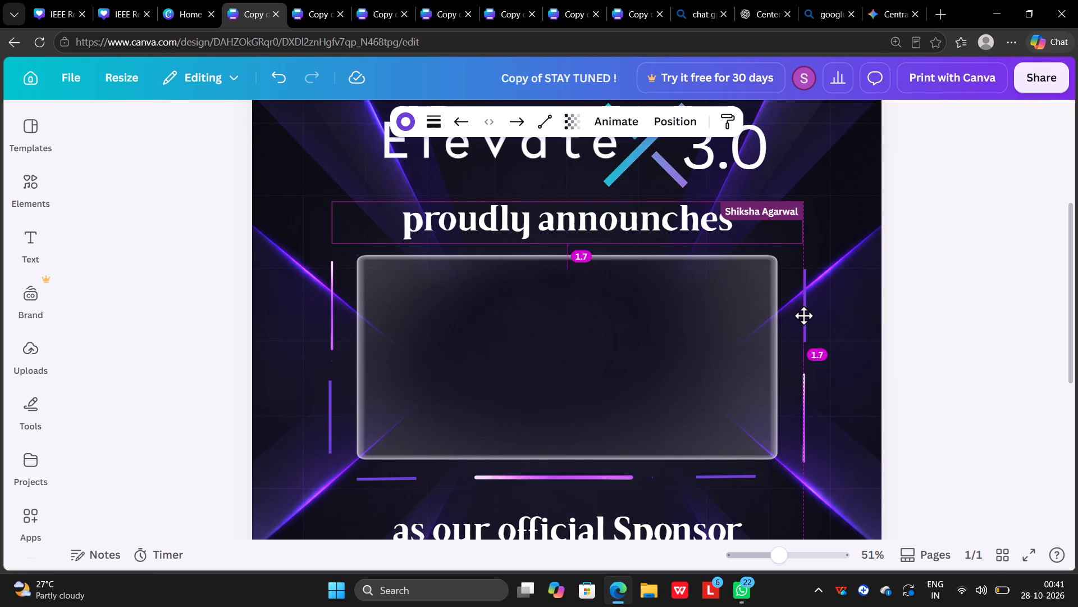
left_click_drag(803, 315, 806, 312)
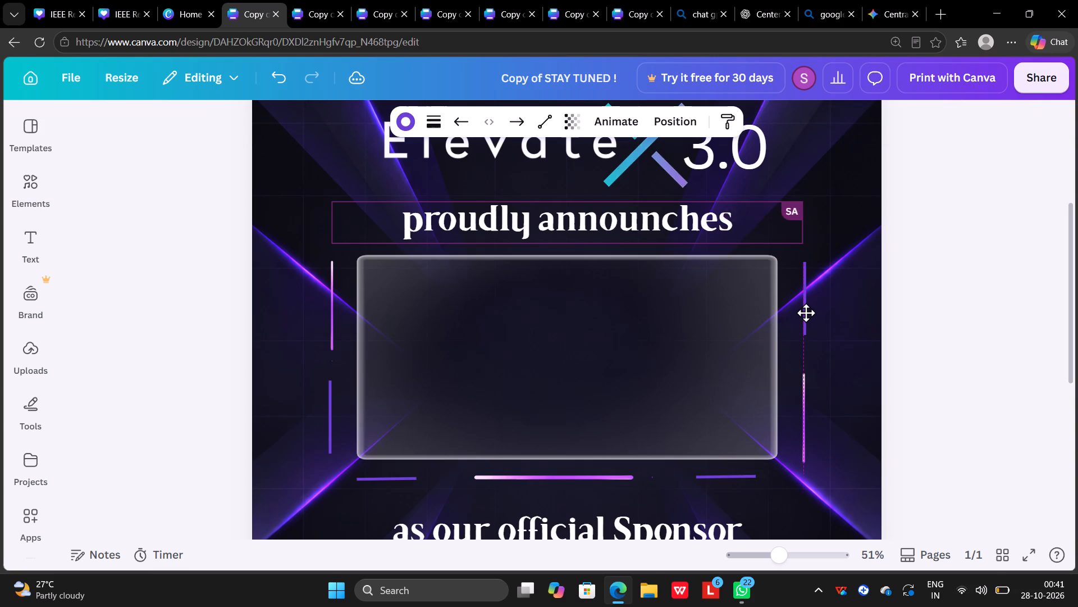
left_click_drag(806, 312, 806, 315)
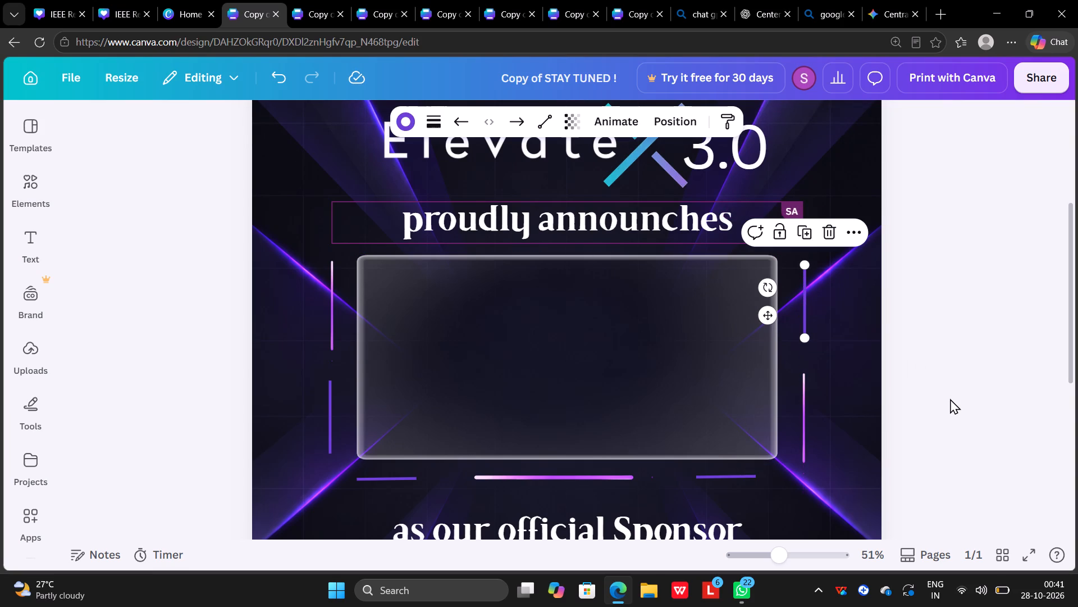
left_click(950, 398)
left_click(801, 448)
left_click_drag(801, 448, 802, 426)
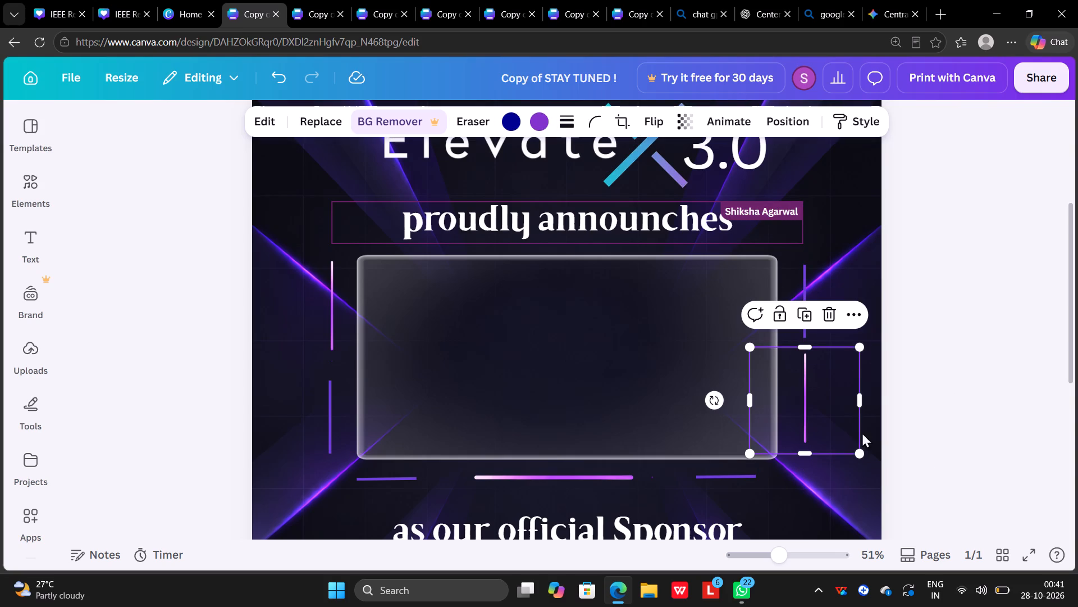
left_click(930, 468)
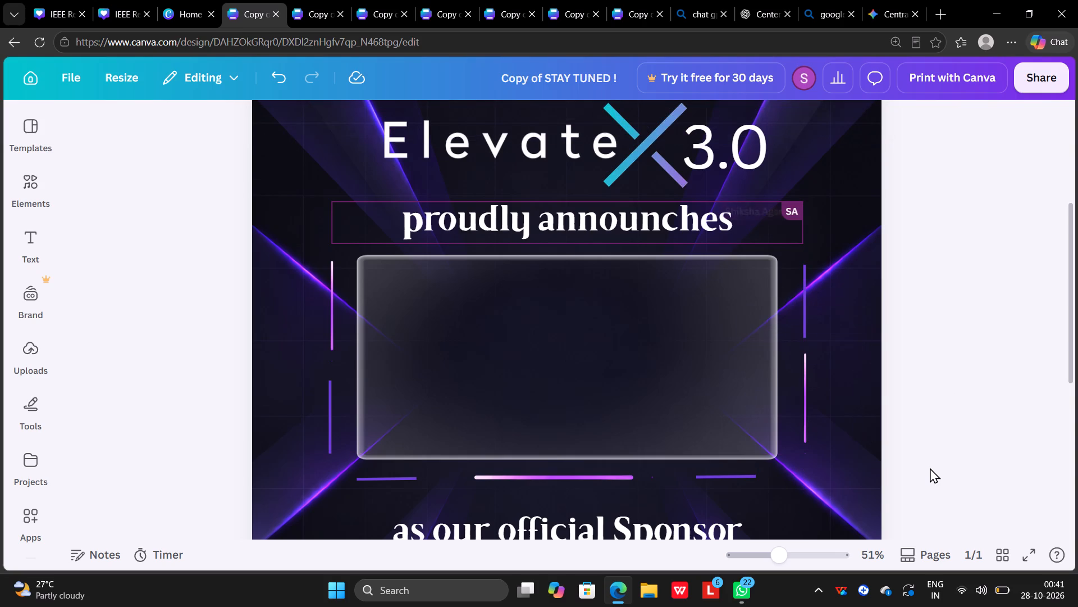
Nudge the vertical gradient line beside the glass panel's upper left edge slightly upward.
left_click(328, 320)
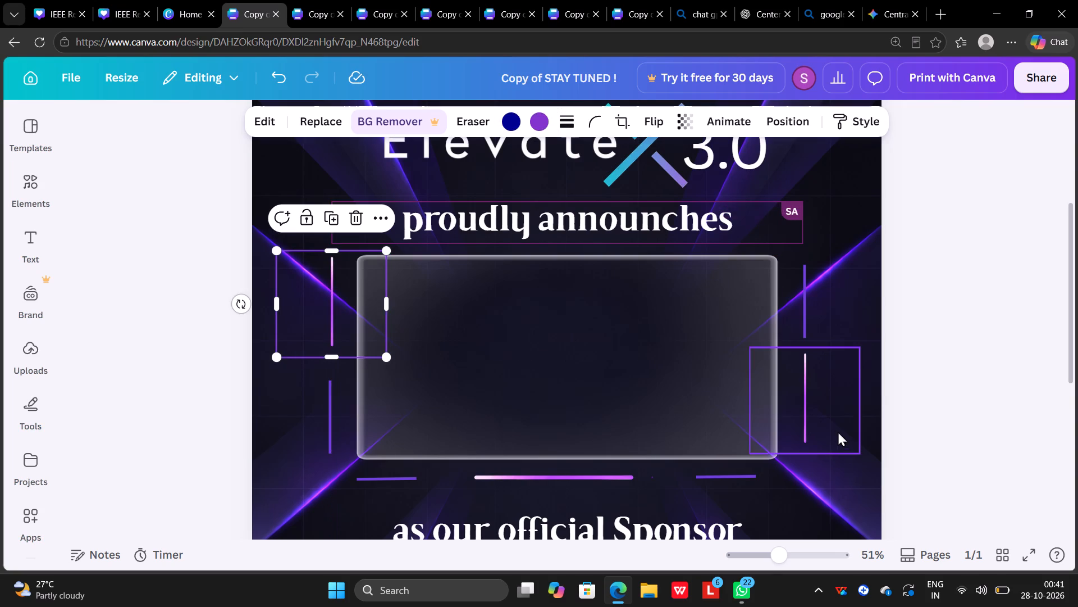
Lower the vertical gradient line beside the panel's right edge slightly, widening its gap from the short purple line above.
left_click_drag(815, 415, 815, 421)
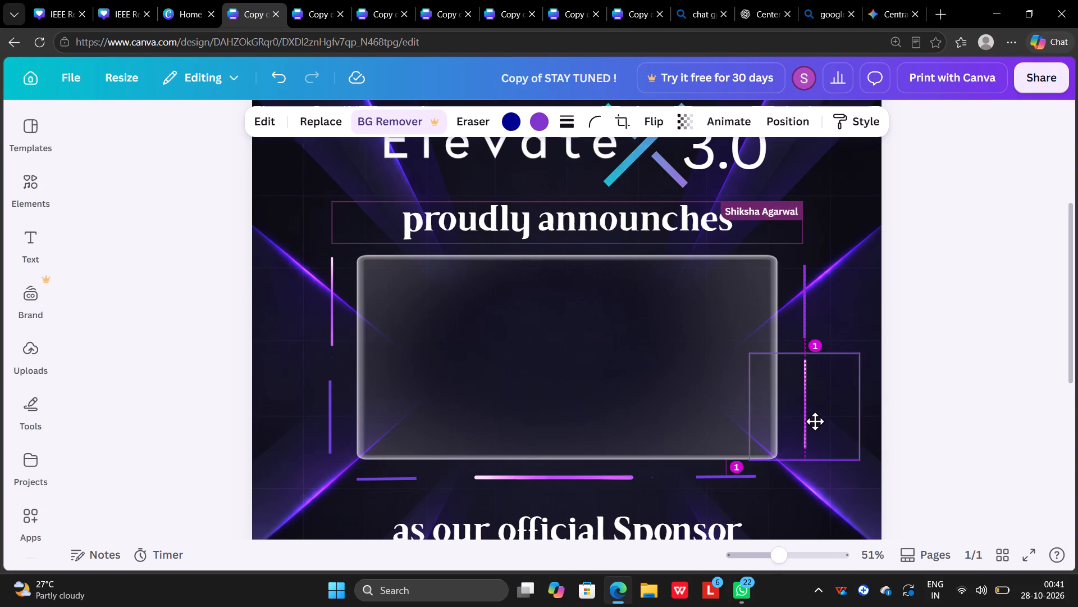
left_click_drag(815, 421, 815, 424)
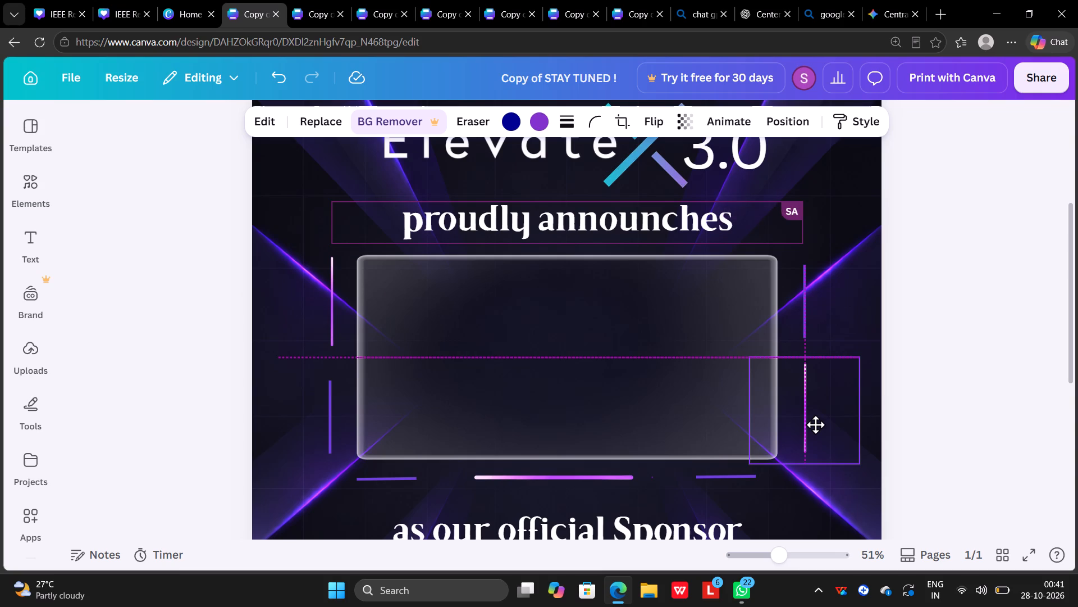
left_click_drag(815, 424, 815, 425)
left_click(908, 433)
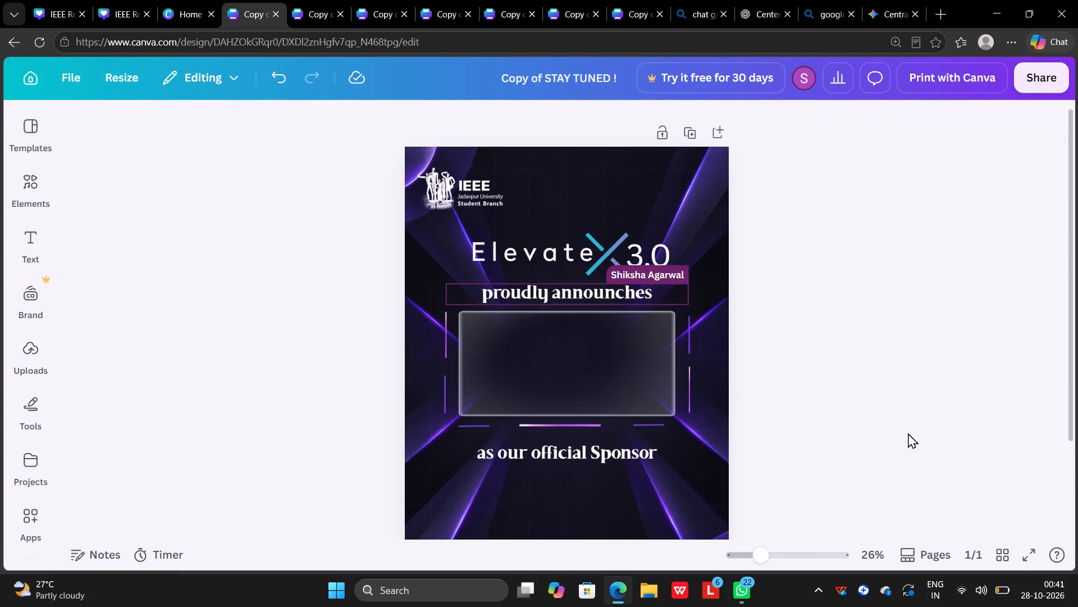
Select the 3.0 text at the end of the ElevateX title.
scroll(908, 433, "up", 1)
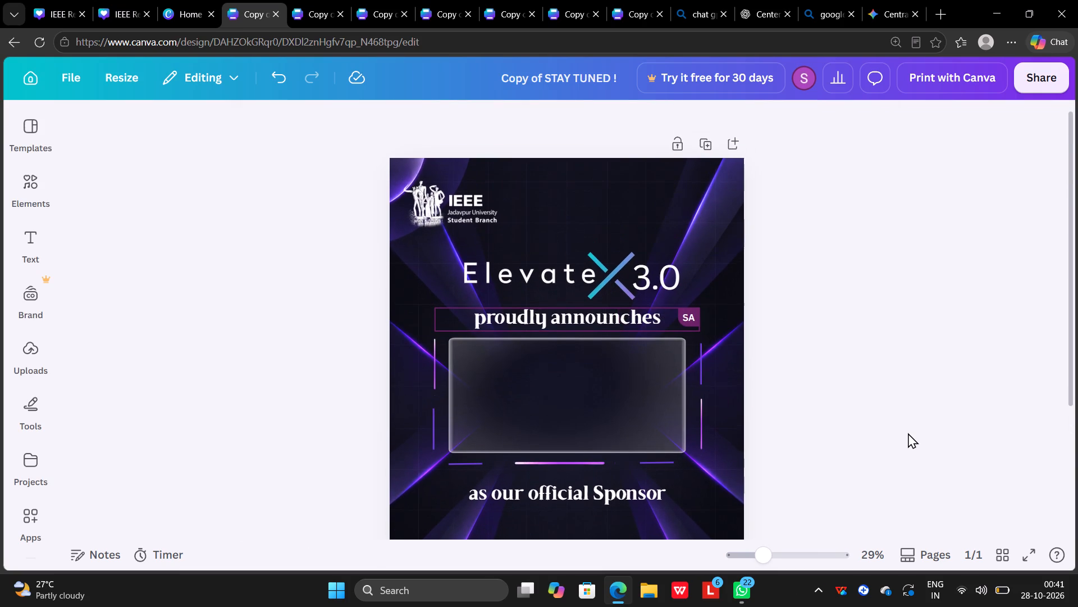
scroll(908, 433, "up", 1)
left_click(908, 433)
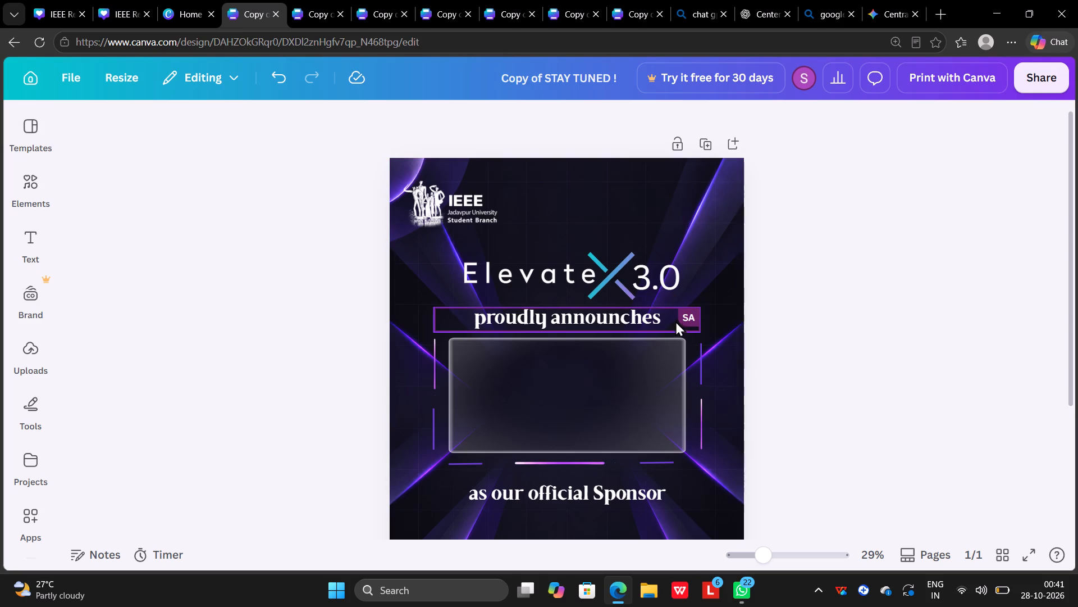
left_click(673, 321)
left_click(677, 279)
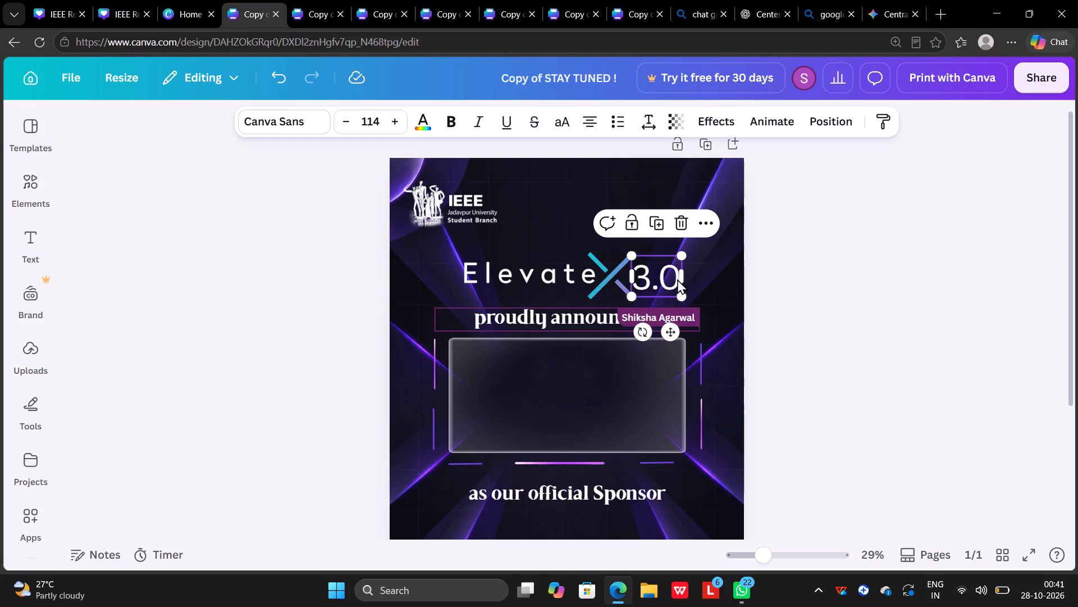
Return to the Canva home page and reopen the Copy of STAY TUNED ! design from the recent designs.
left_click(830, 344)
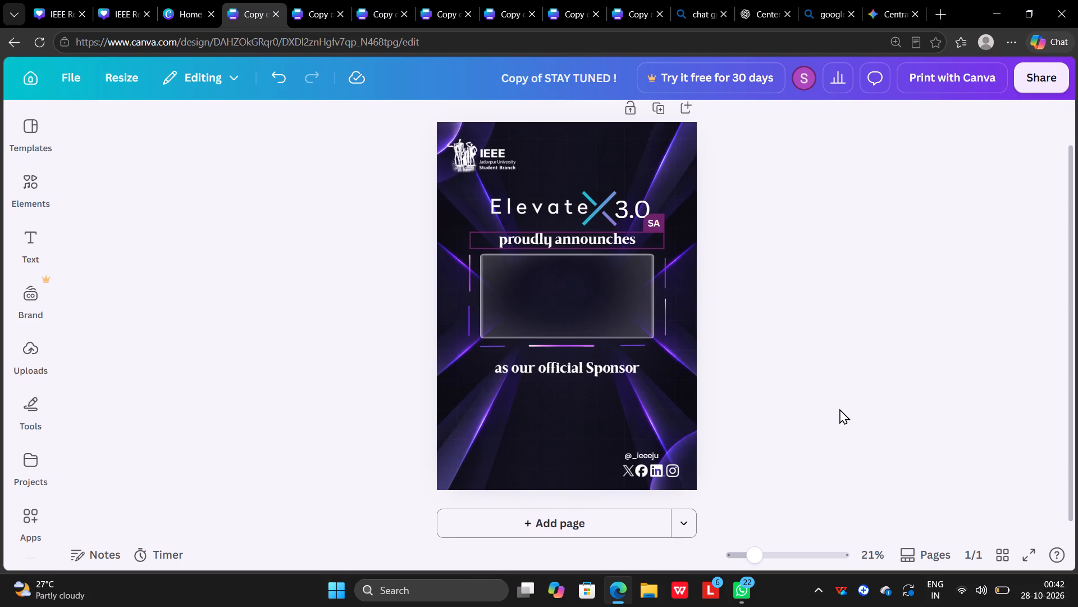
left_click(25, 79)
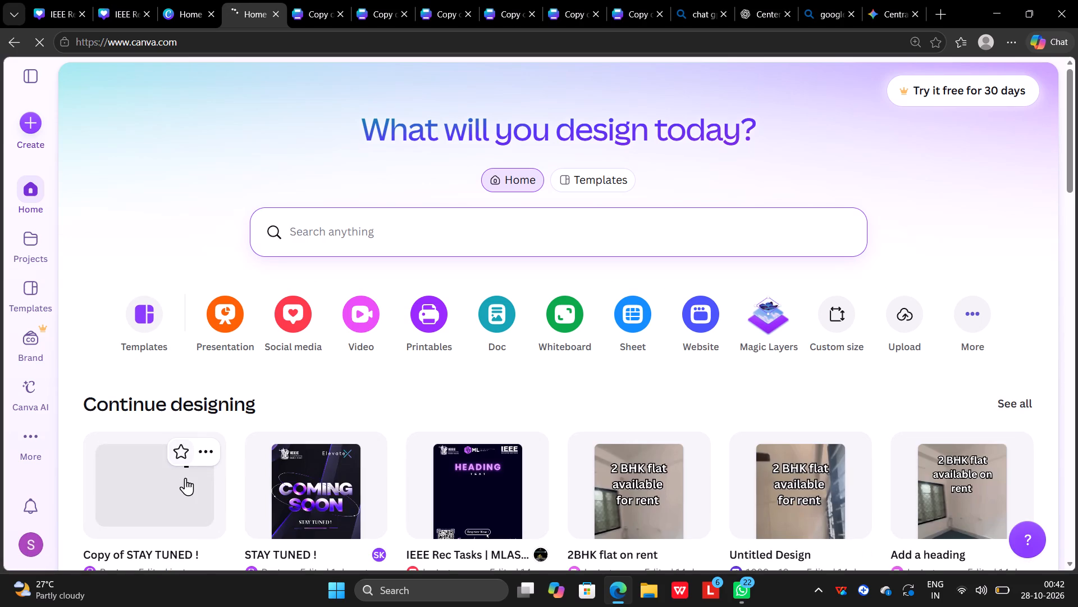
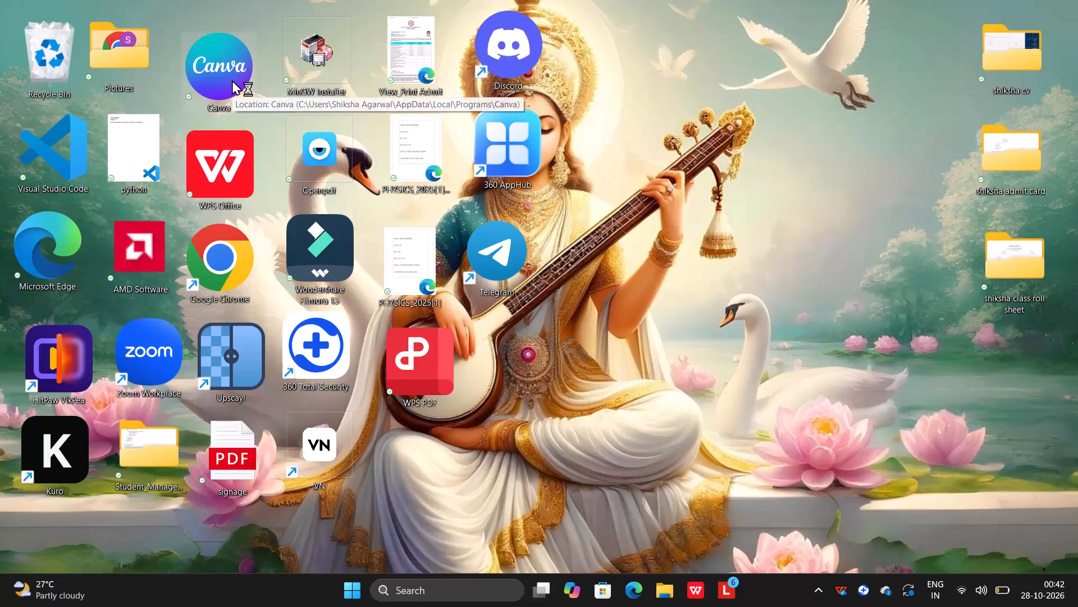
Open the Canva desktop app from the desktop.
double_click(227, 71)
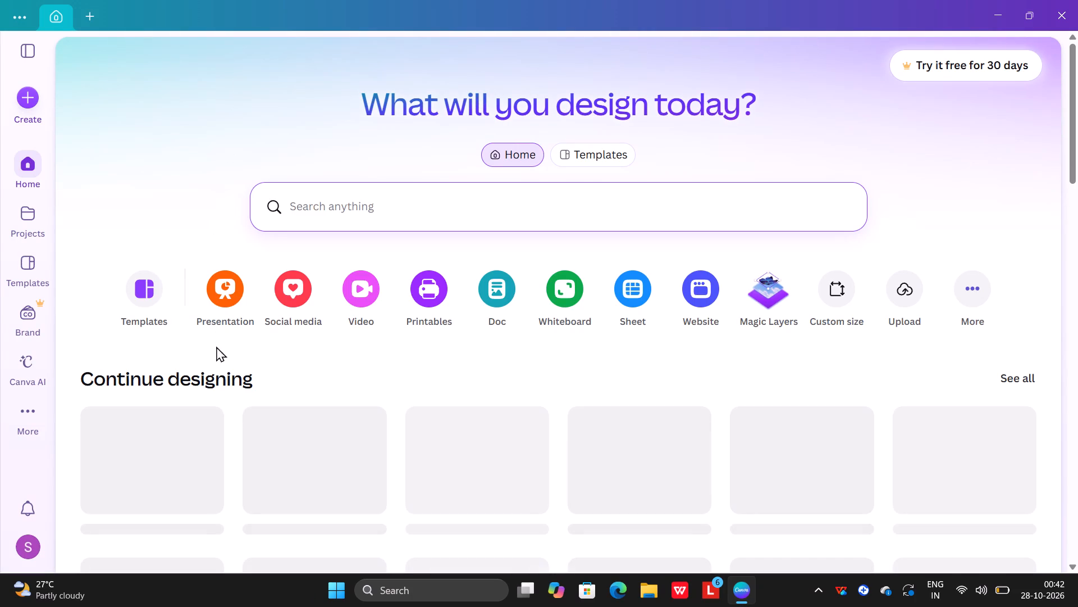
Open the Copy of STAY TUNED ! poster from the recent designs.
scroll(217, 366, "down", 3)
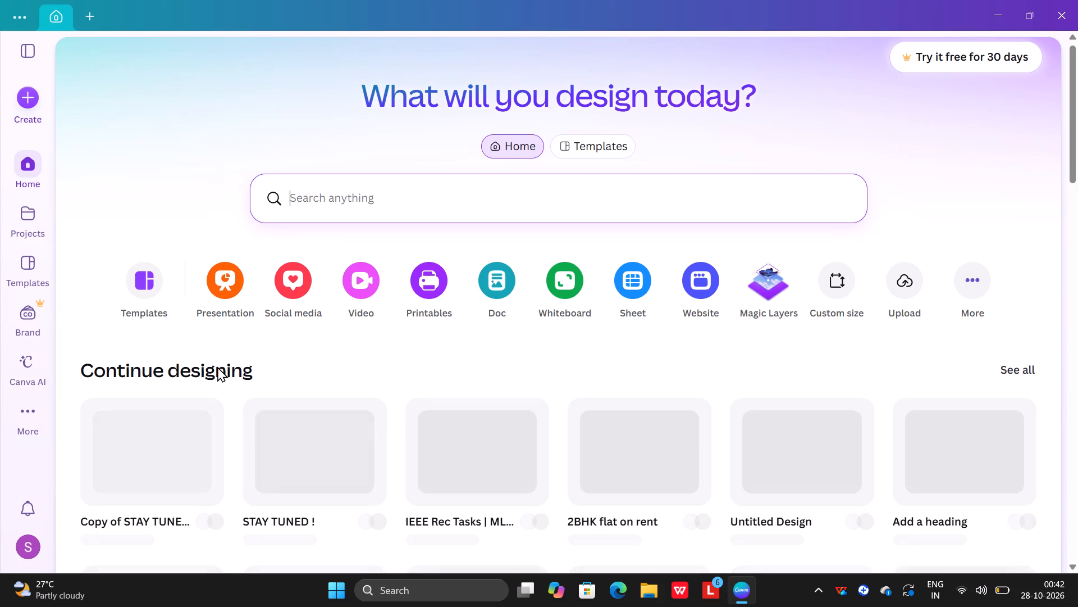
scroll(217, 366, "down", 1)
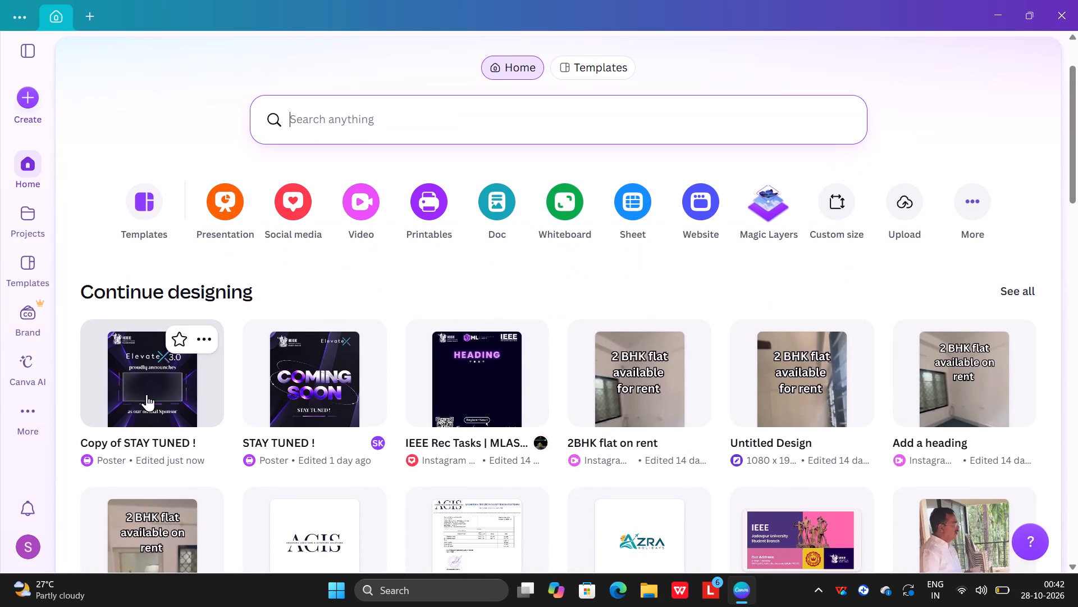
left_click(148, 395)
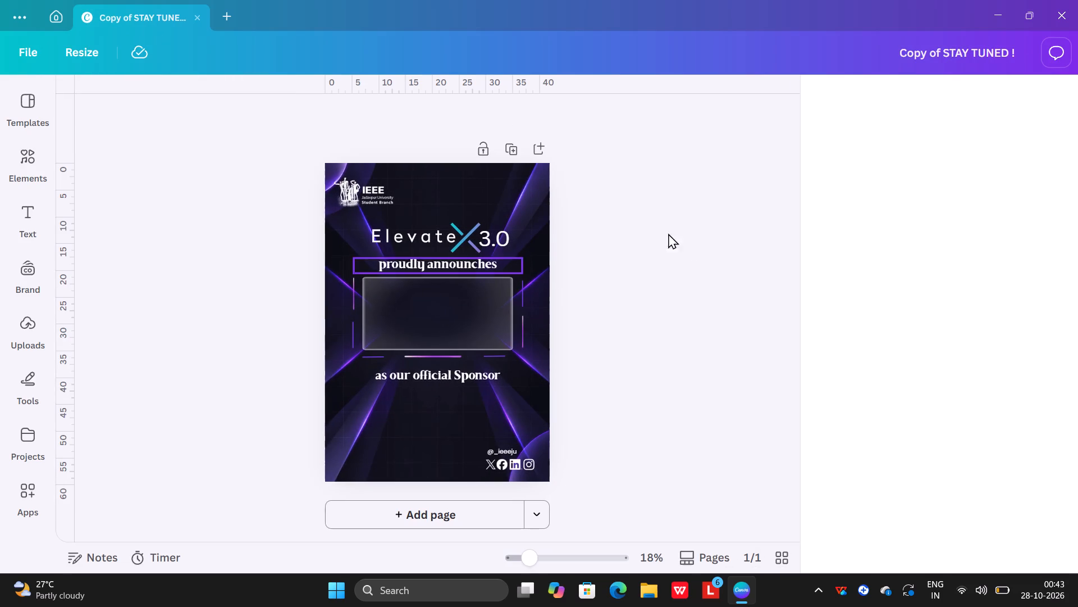
left_click(684, 326)
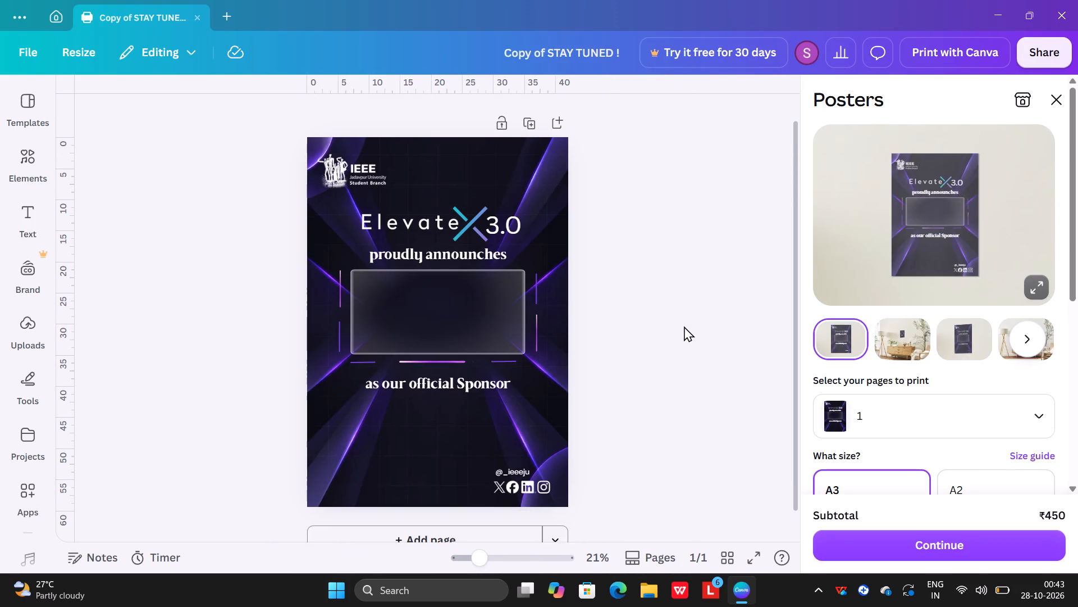
Raise the ElevateX wordmark and the 3.0 text beside it slightly, keeping them side by side as one title.
scroll(684, 326, "up", 1)
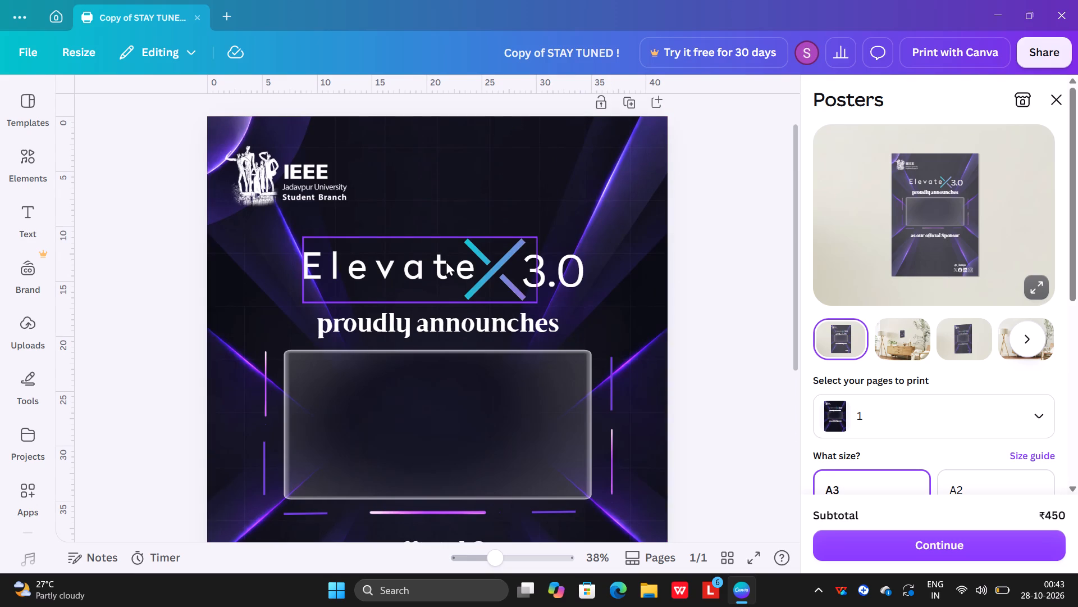
left_click_drag(446, 261, 442, 247)
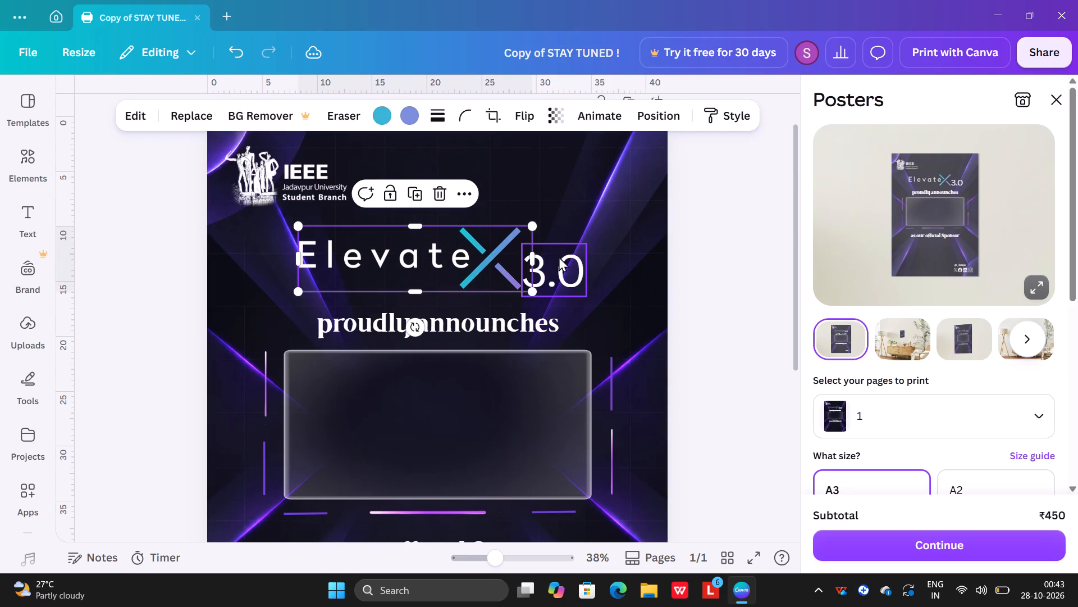
left_click_drag(559, 272, 558, 262)
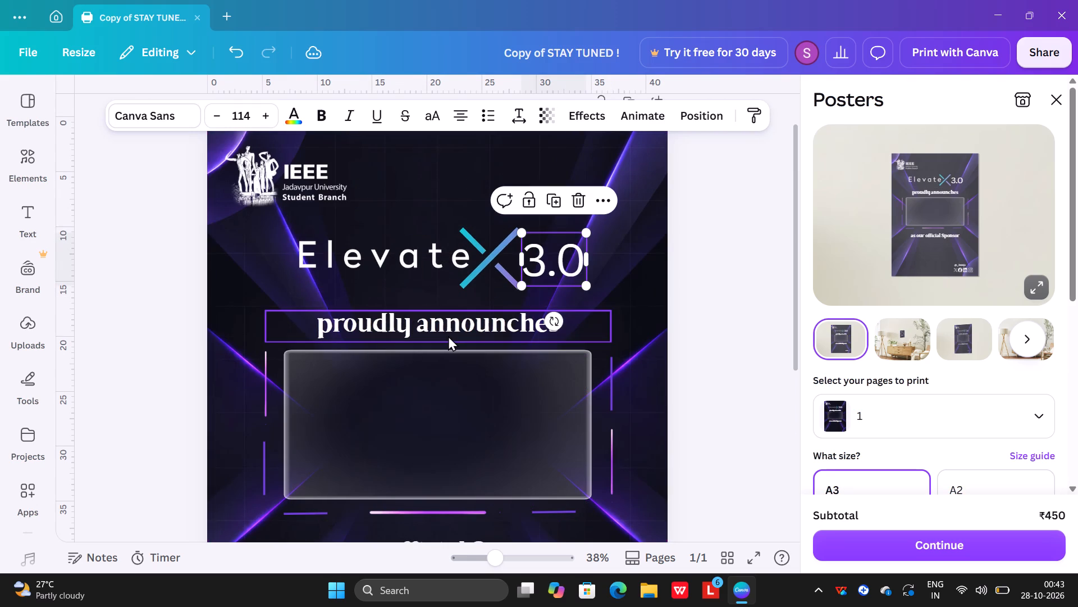
Move the "proudly announces" line slightly upward, widening its gap above the glass panel.
left_click_drag(449, 335, 445, 329)
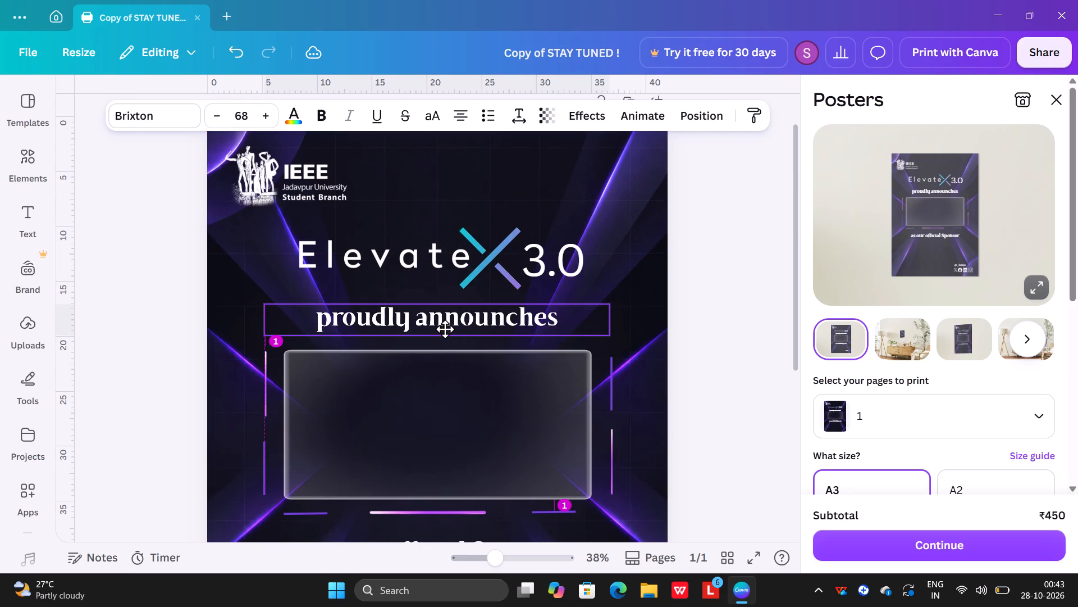
left_click_drag(445, 329, 445, 329)
left_click(723, 370)
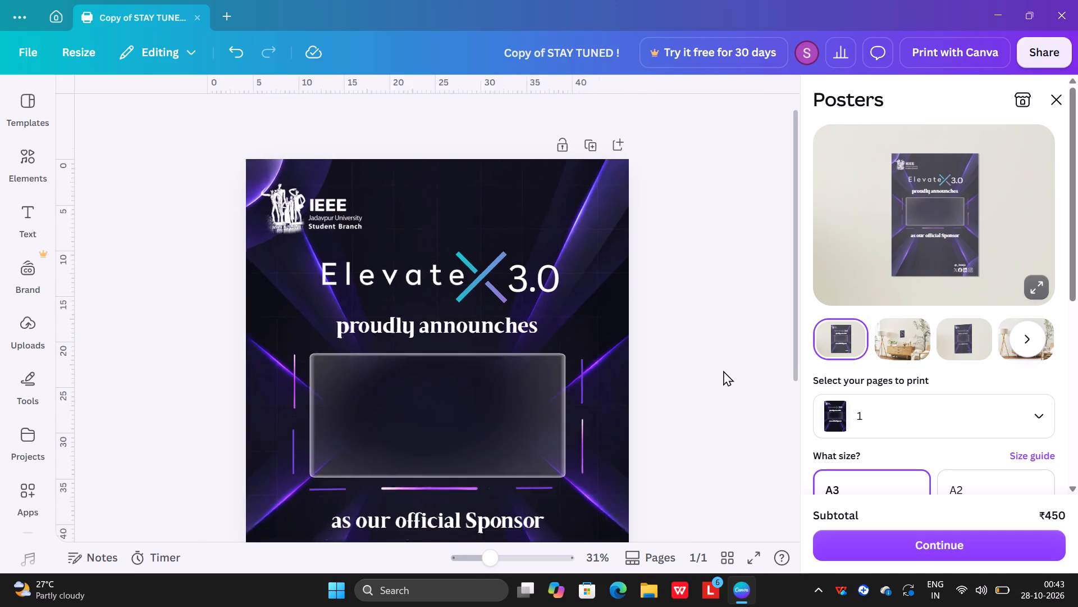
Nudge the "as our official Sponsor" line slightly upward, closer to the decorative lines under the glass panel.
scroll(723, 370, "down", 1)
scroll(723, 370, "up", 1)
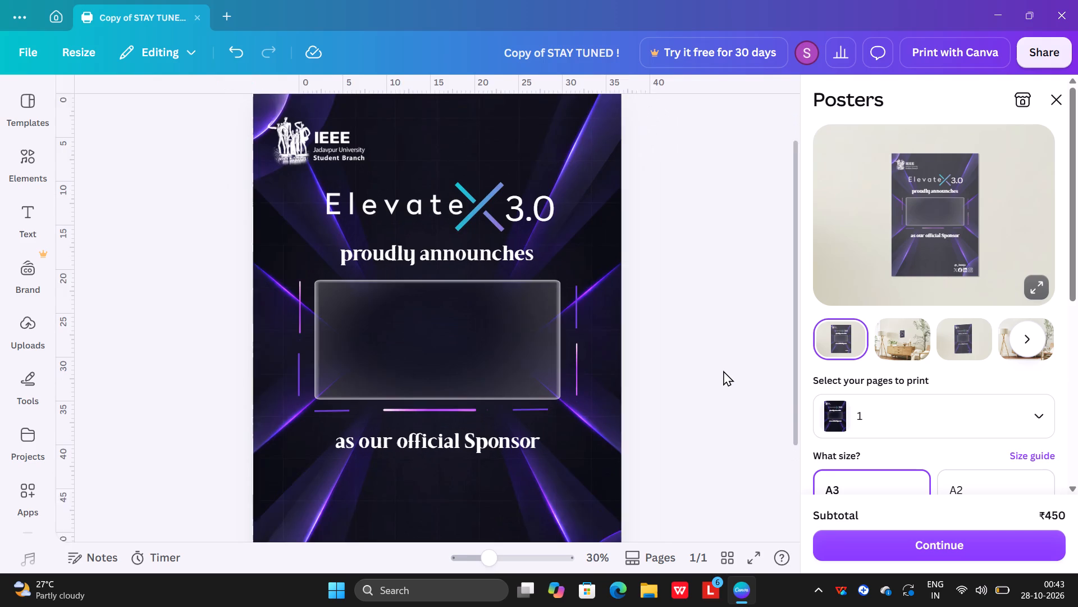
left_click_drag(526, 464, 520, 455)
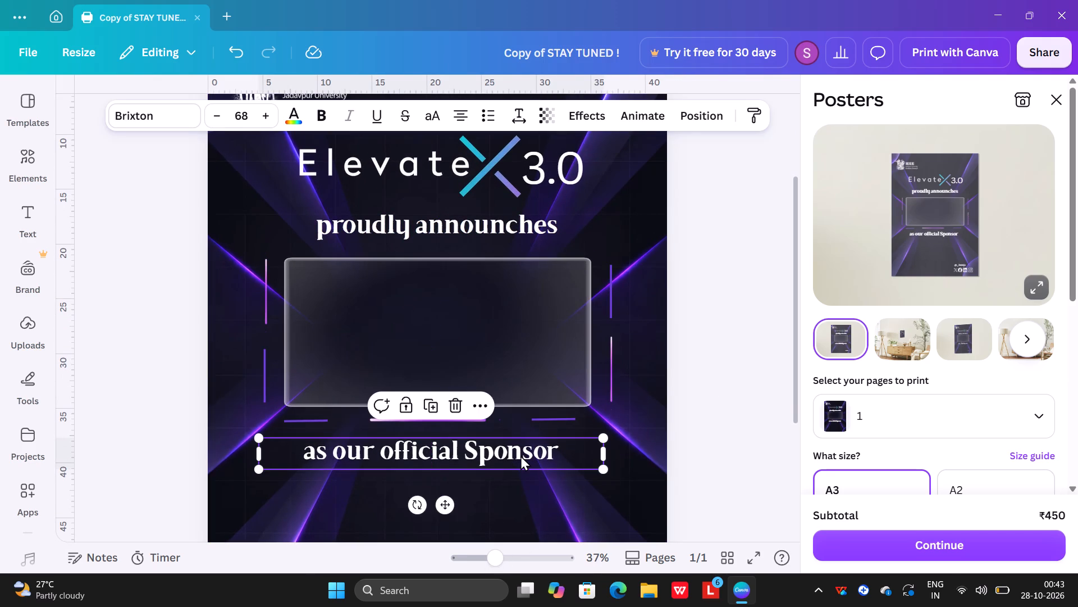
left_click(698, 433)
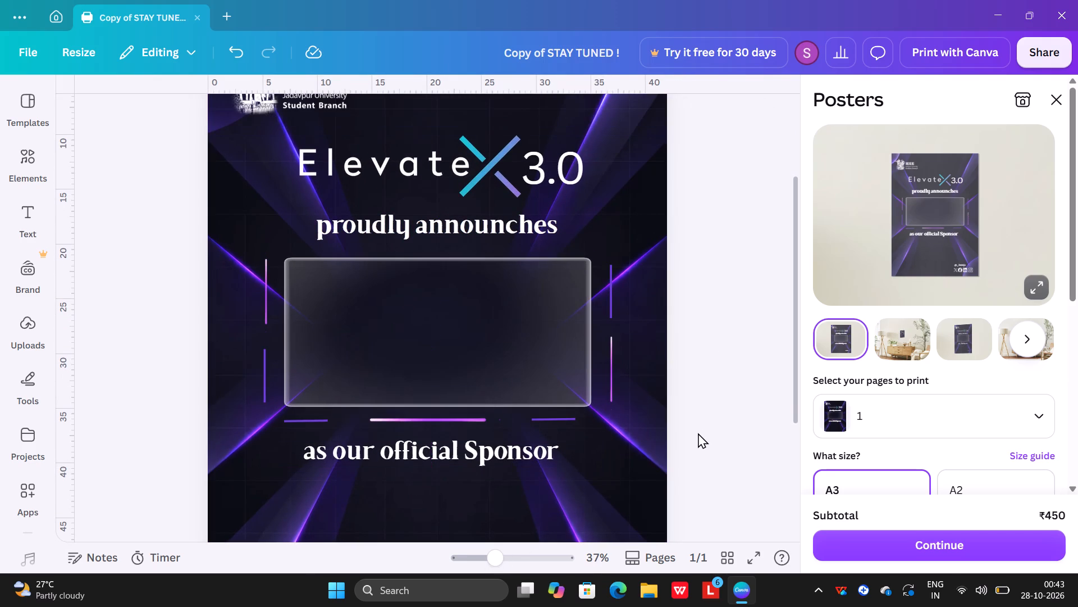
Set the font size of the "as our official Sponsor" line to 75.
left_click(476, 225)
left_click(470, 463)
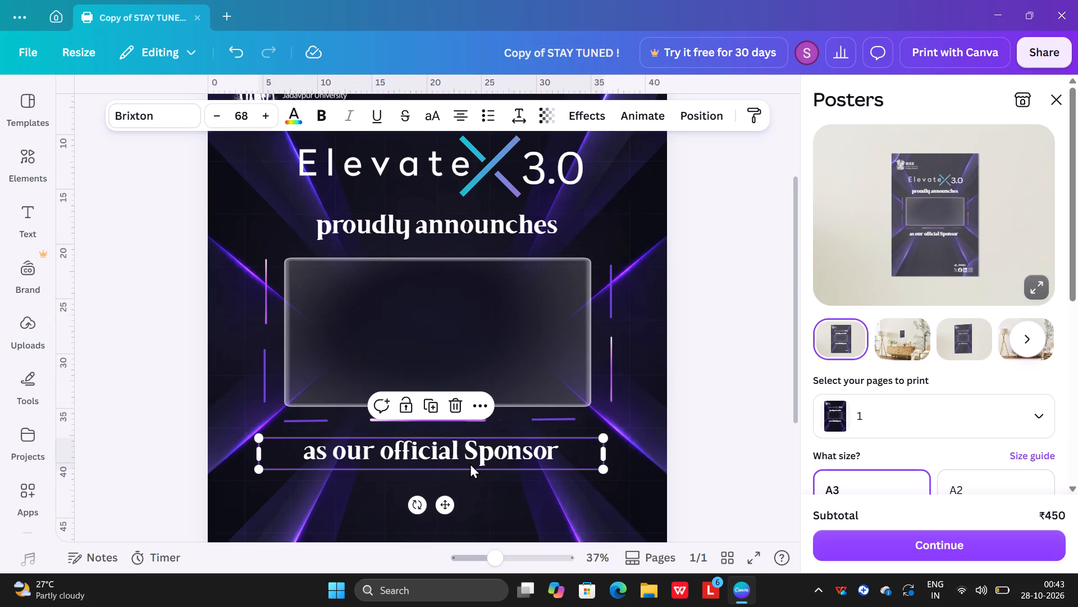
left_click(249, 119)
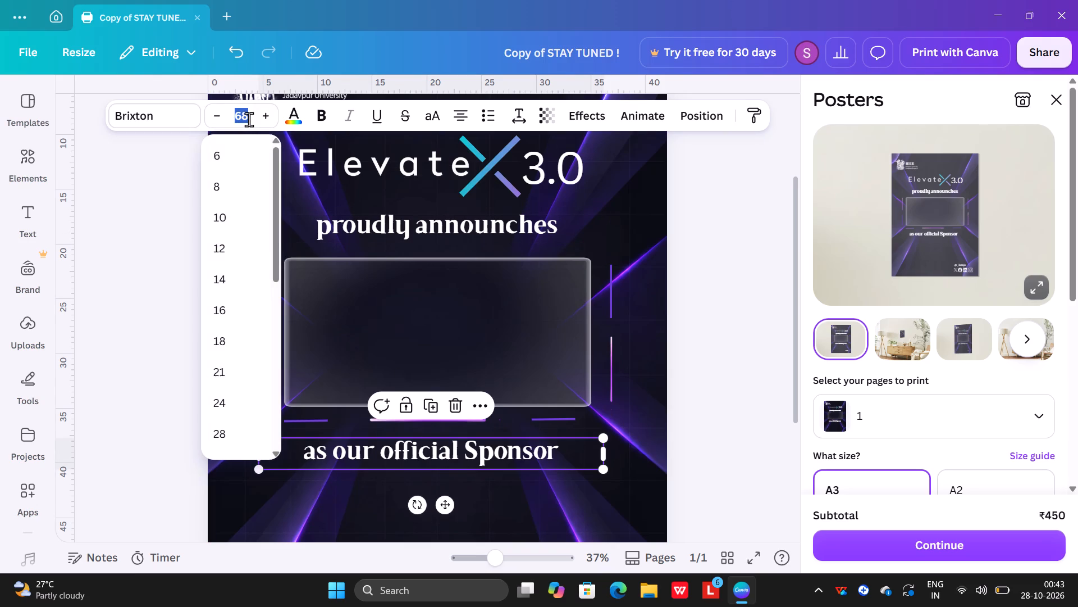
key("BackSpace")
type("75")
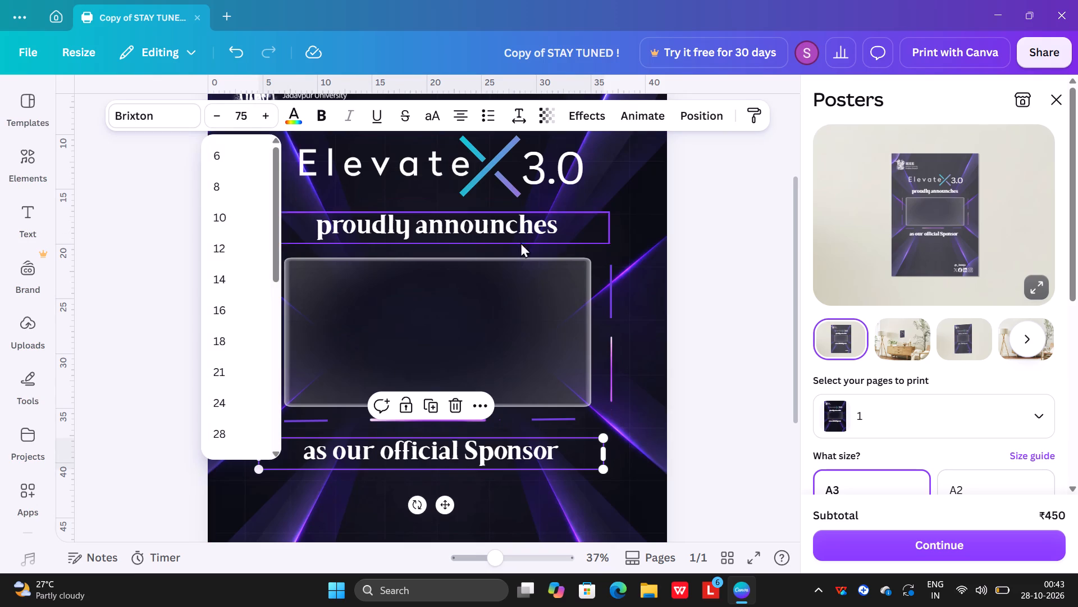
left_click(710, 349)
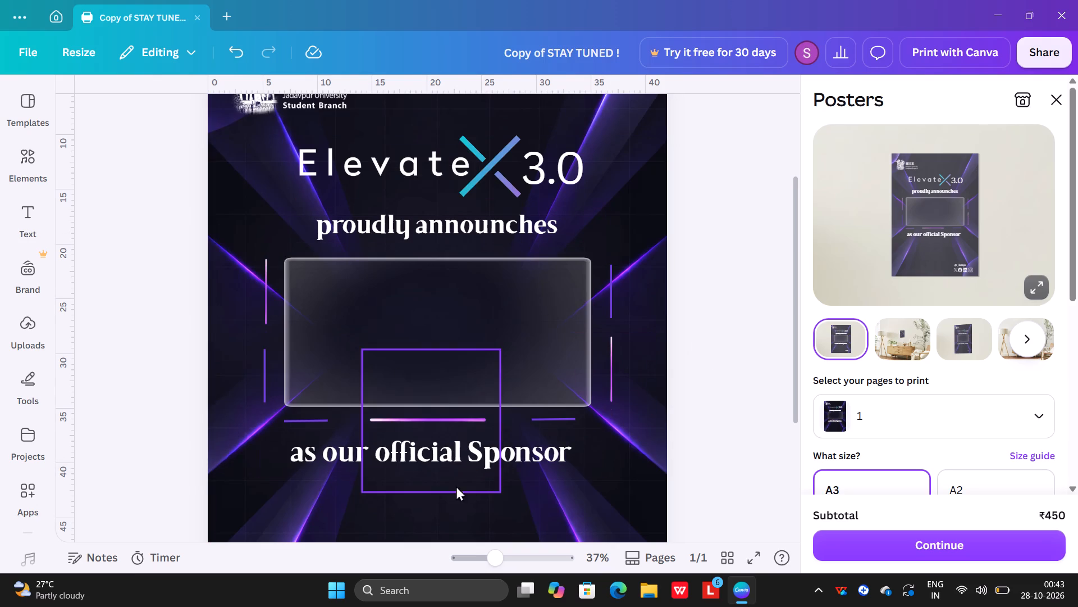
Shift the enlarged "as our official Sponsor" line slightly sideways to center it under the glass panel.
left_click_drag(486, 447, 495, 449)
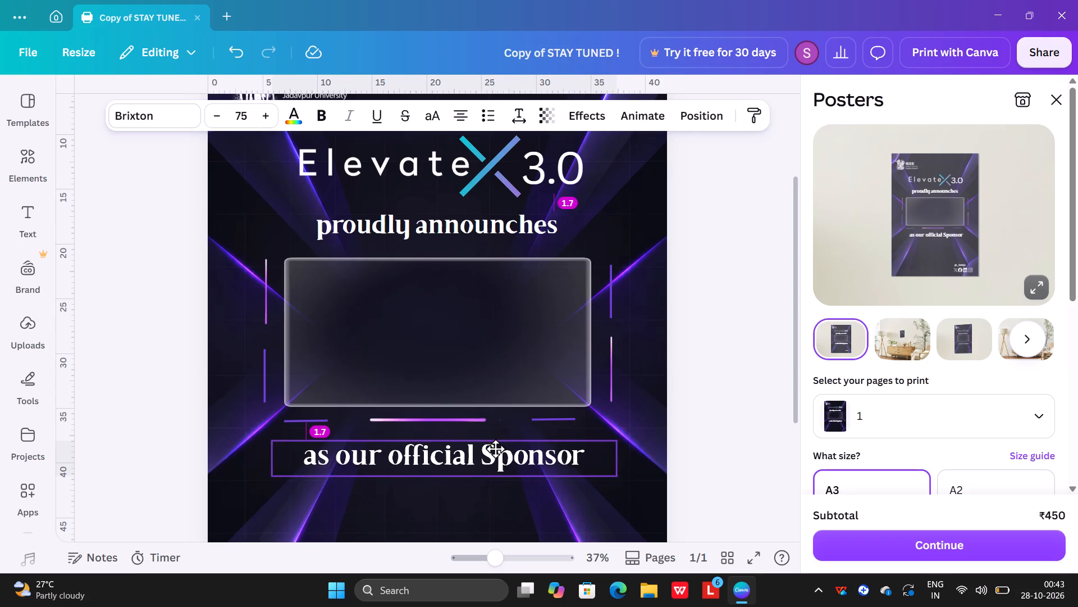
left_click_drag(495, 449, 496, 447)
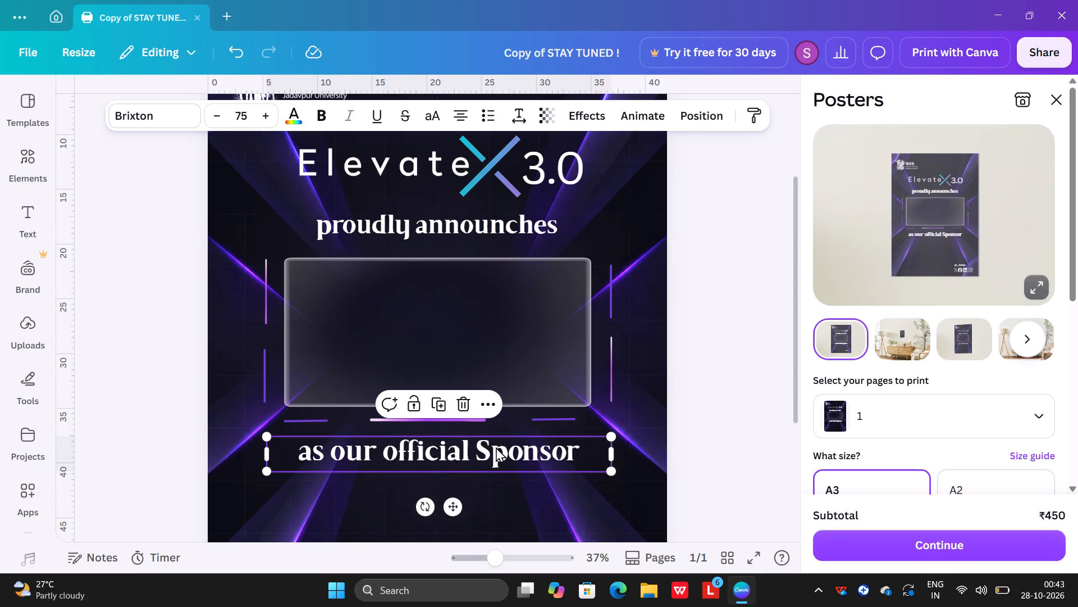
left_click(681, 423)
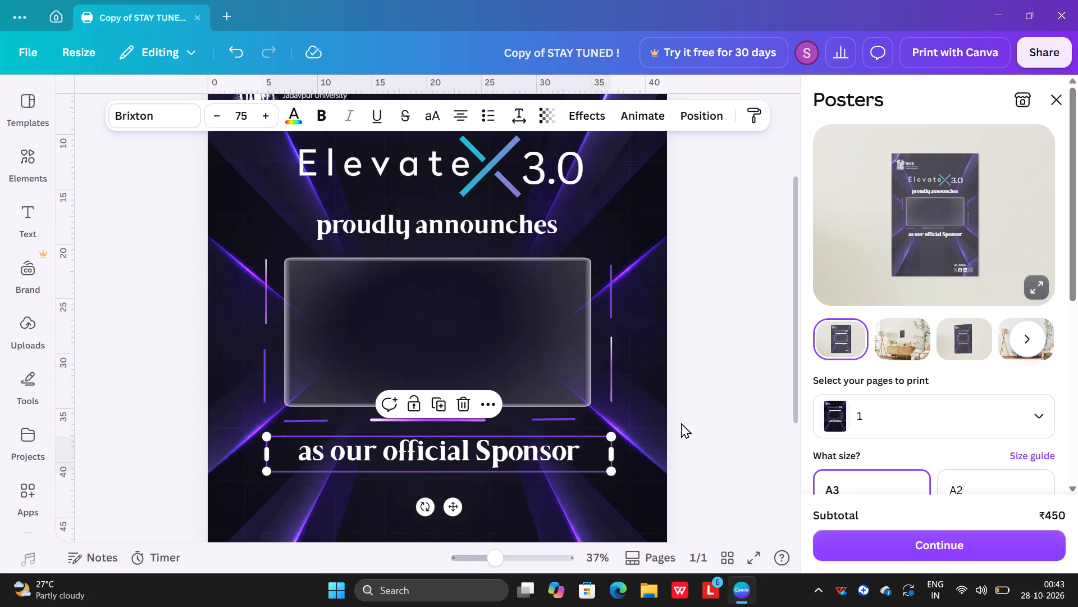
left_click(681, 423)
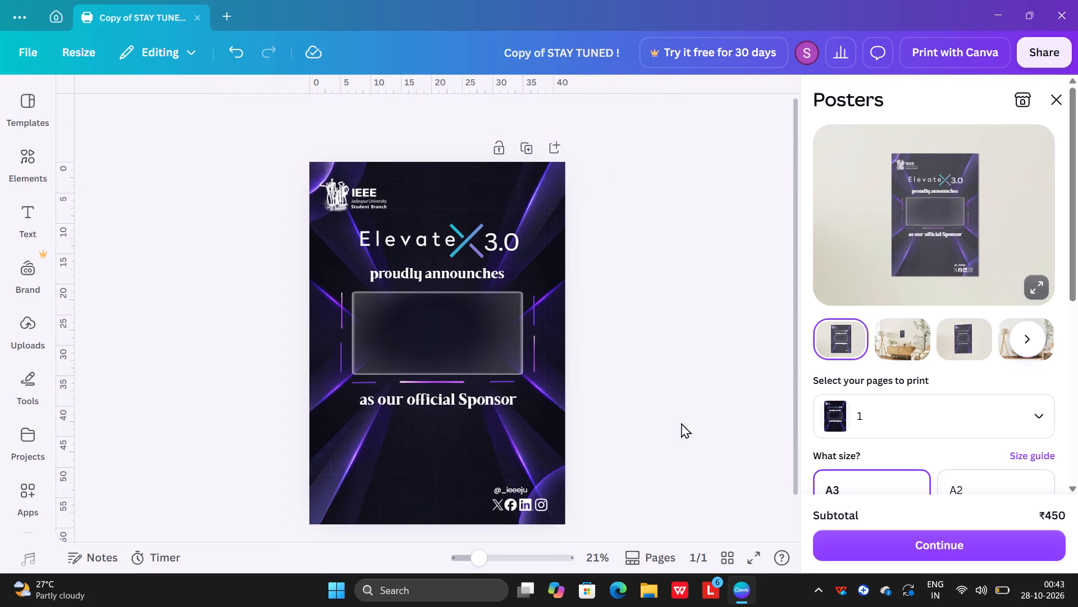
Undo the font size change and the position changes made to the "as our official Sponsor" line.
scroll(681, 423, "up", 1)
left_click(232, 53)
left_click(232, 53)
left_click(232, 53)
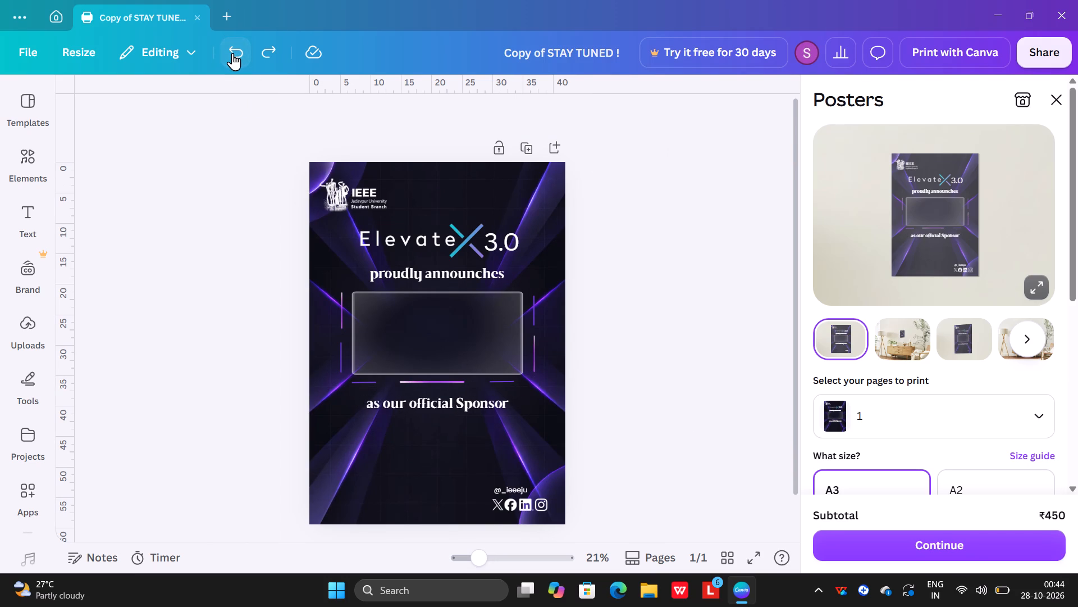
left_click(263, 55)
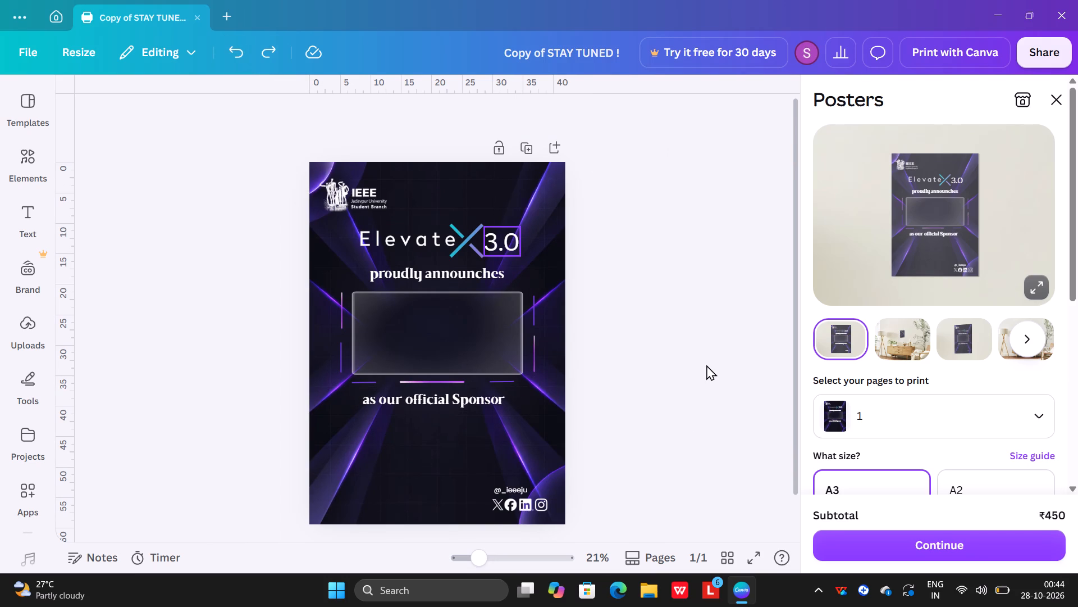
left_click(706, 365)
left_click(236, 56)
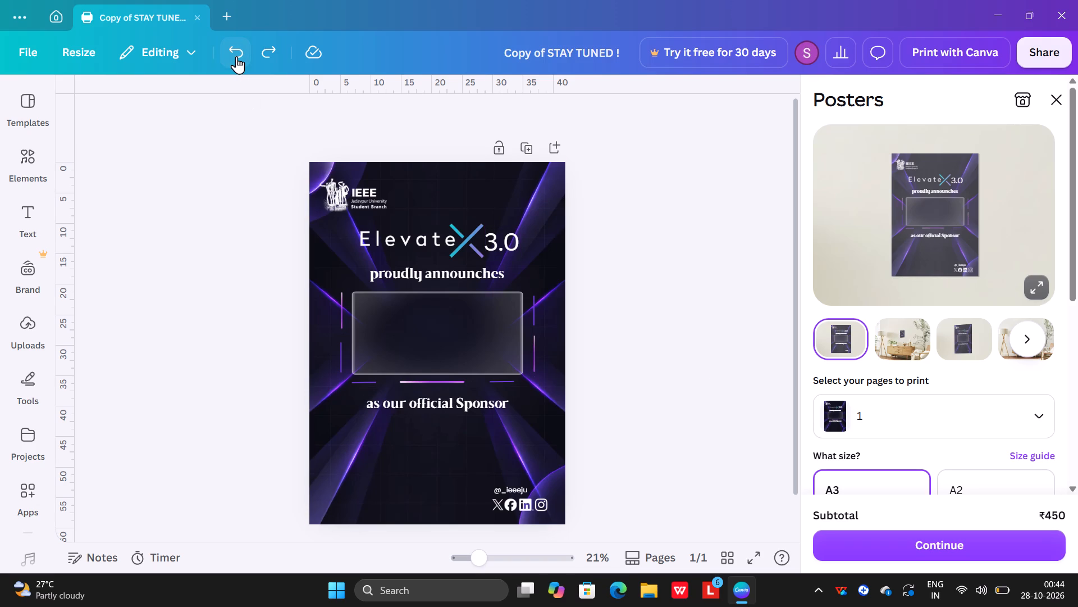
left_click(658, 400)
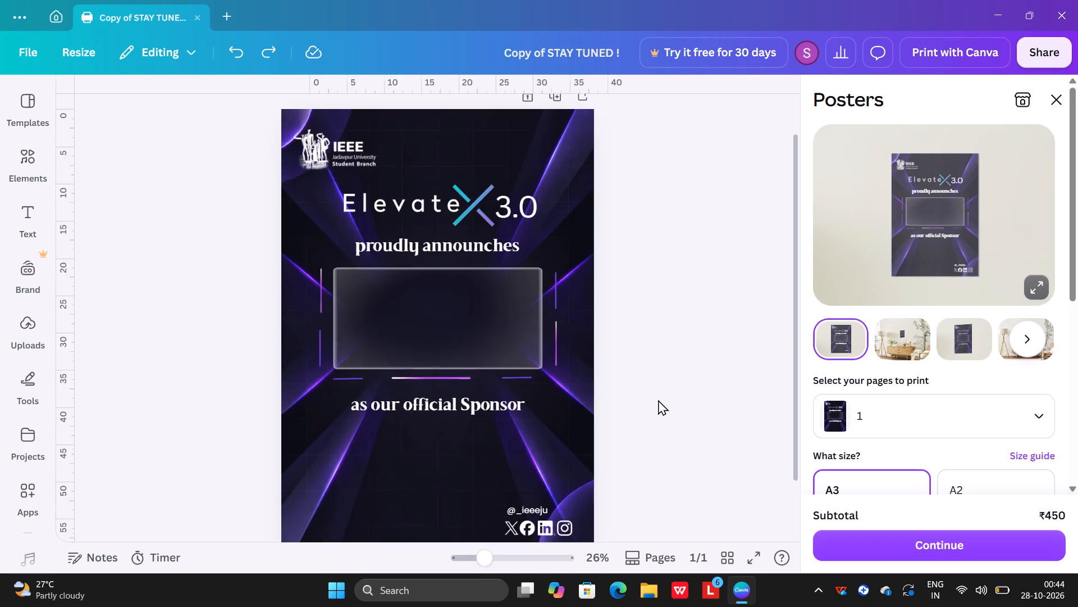
Raise the IEEE Jadavpur University Student Branch logo slightly toward the poster's top edge.
scroll(658, 400, "up", 2)
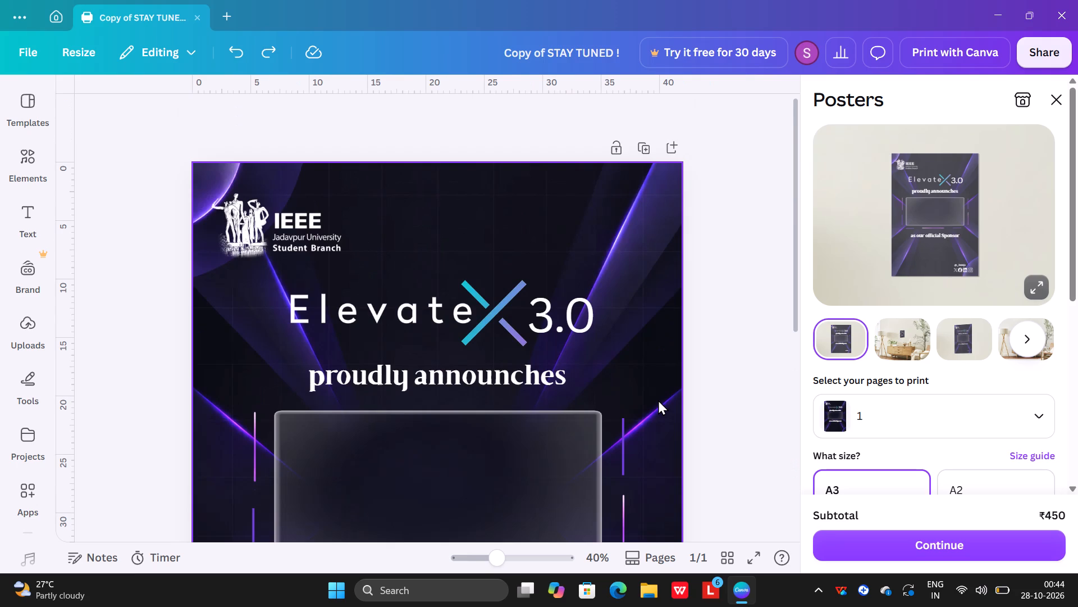
scroll(658, 400, "down", 1)
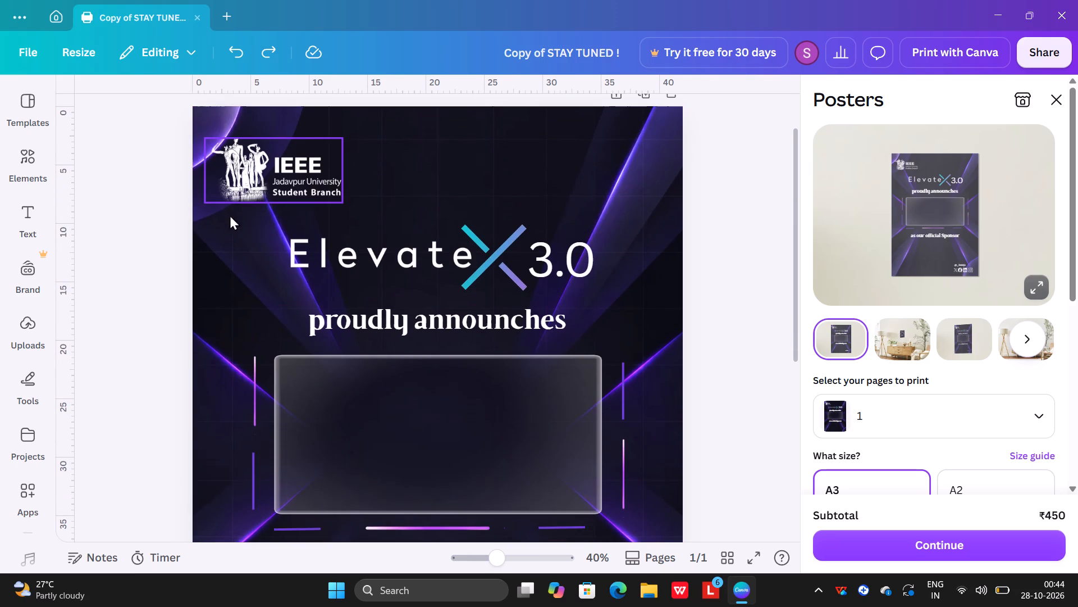
left_click_drag(276, 166, 273, 155)
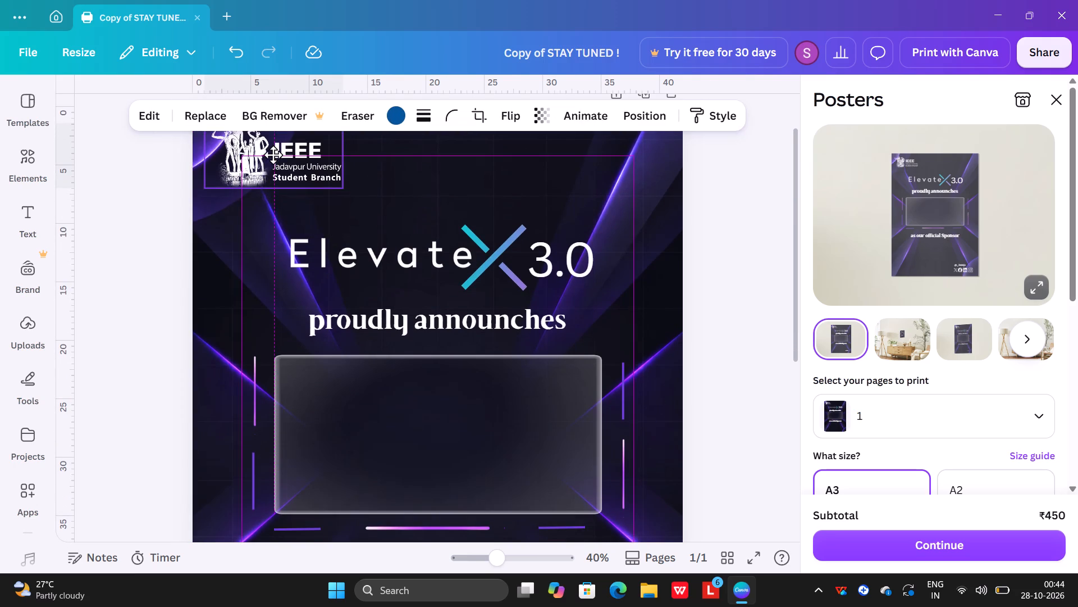
left_click_drag(273, 155, 273, 159)
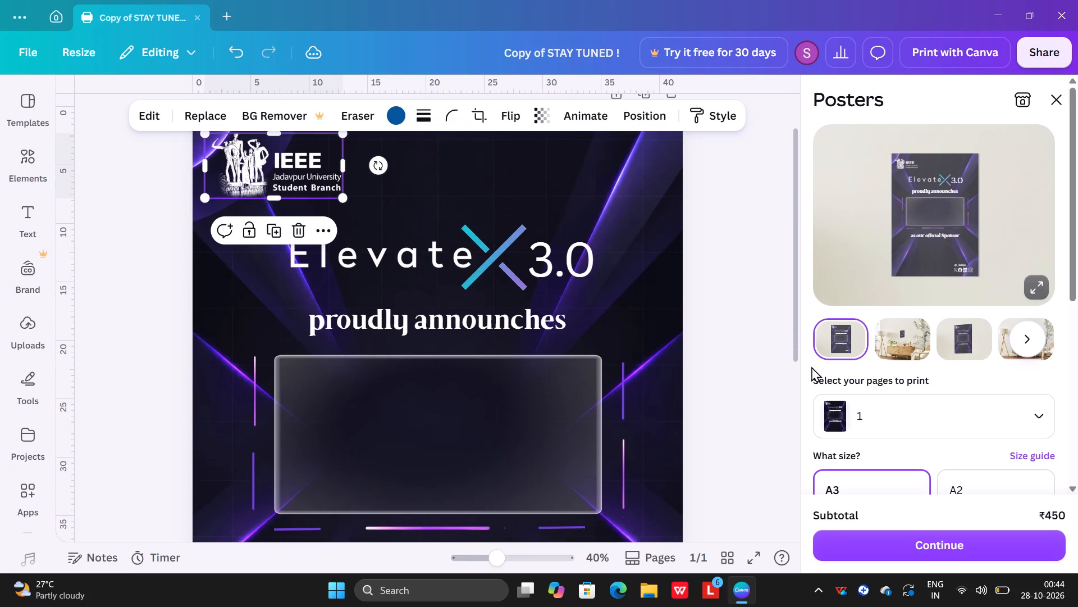
left_click(710, 316)
scroll(710, 316, "down", 1)
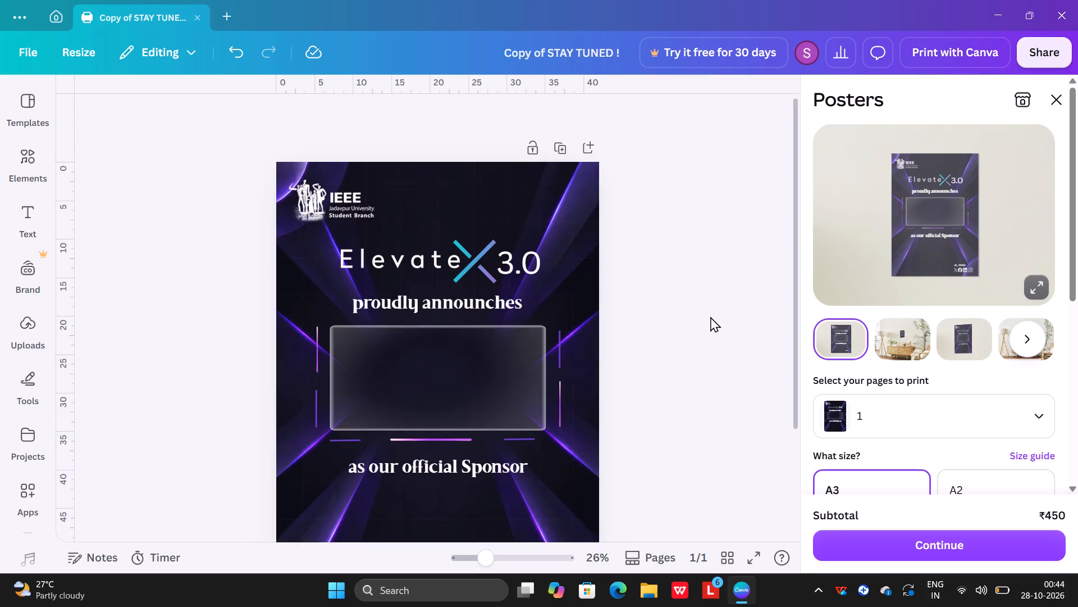
scroll(710, 316, "down", 1)
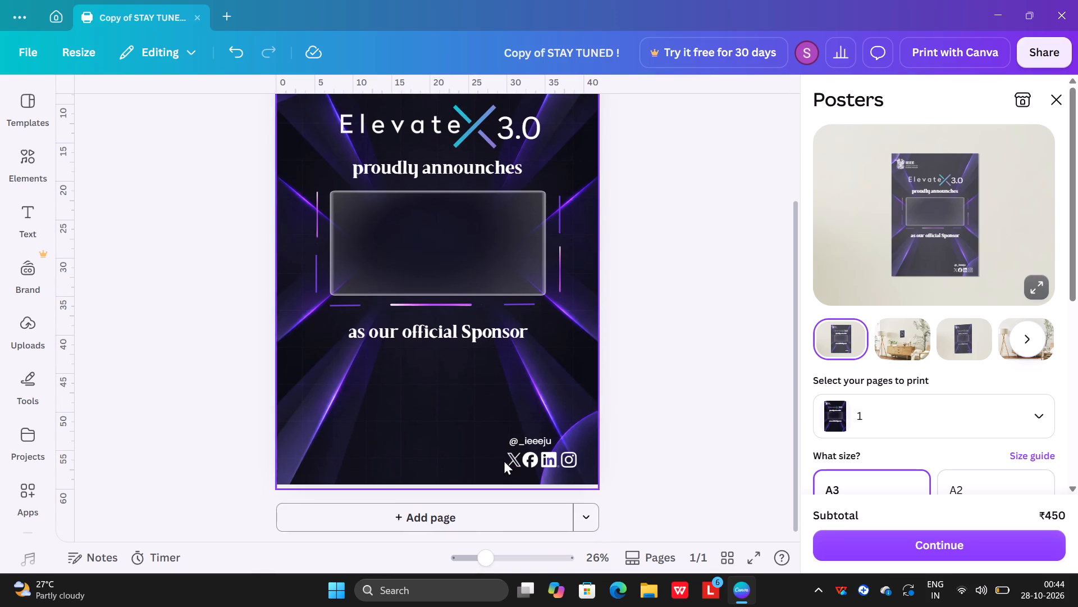
left_click_drag(511, 463, 519, 455)
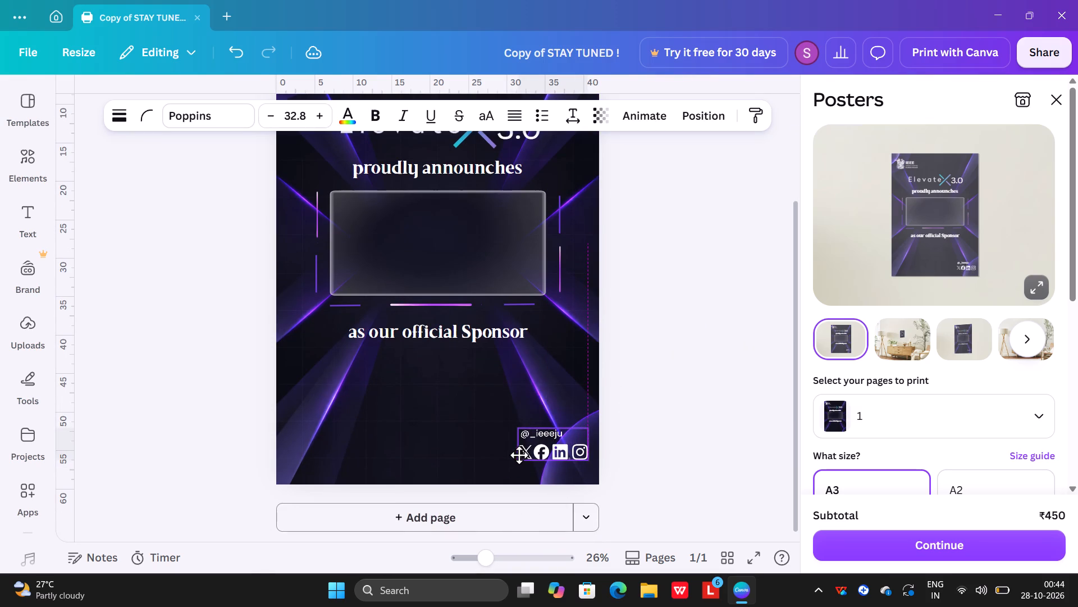
left_click_drag(519, 455, 518, 455)
left_click(694, 453)
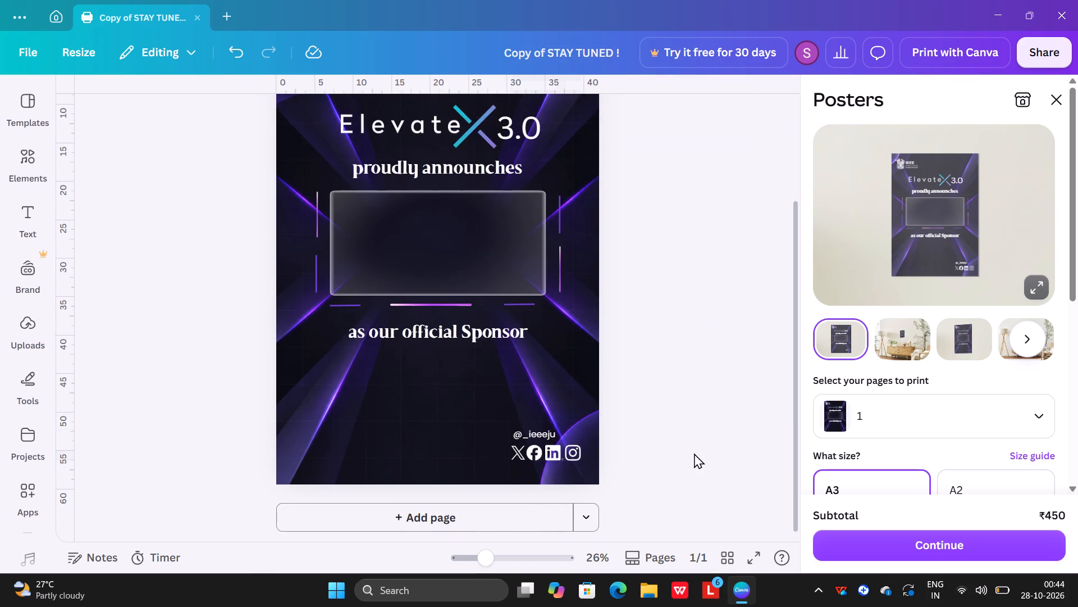
scroll(694, 453, "up", 1)
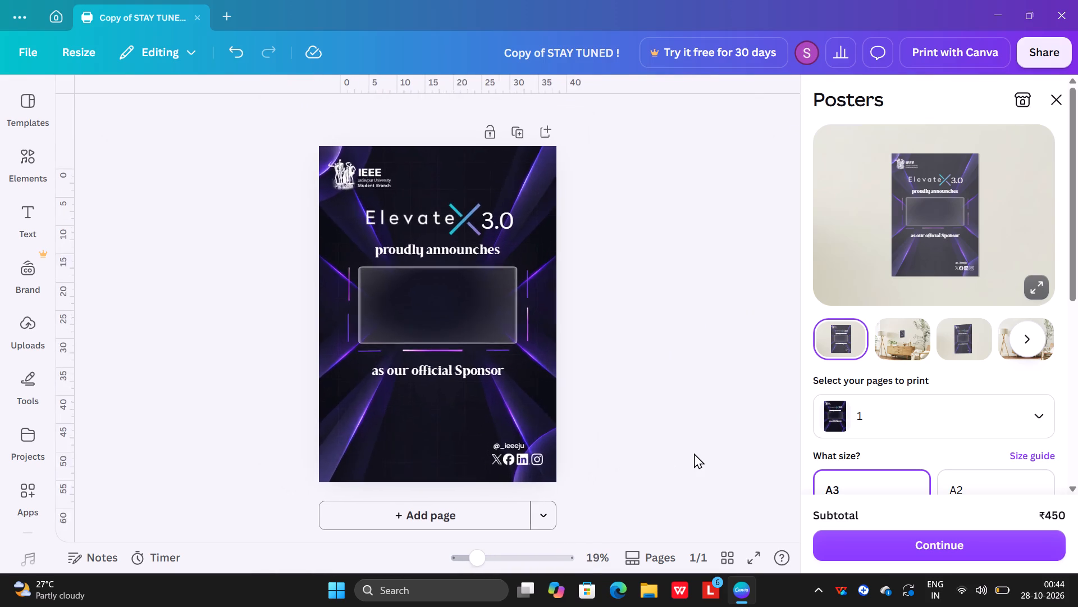
Search the elements library for swiggy.
left_click(28, 160)
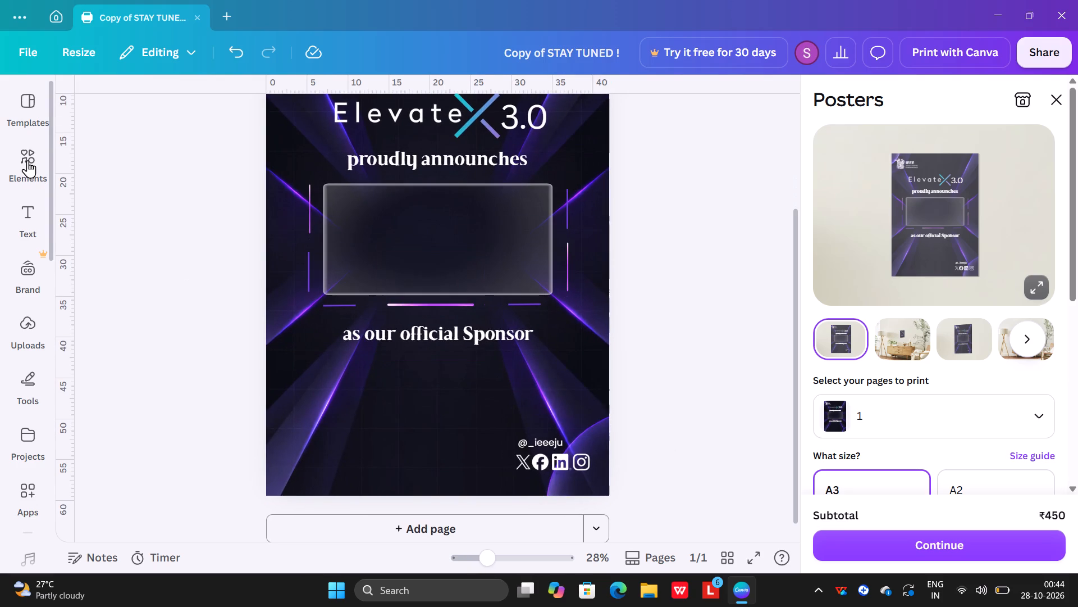
left_click(142, 112)
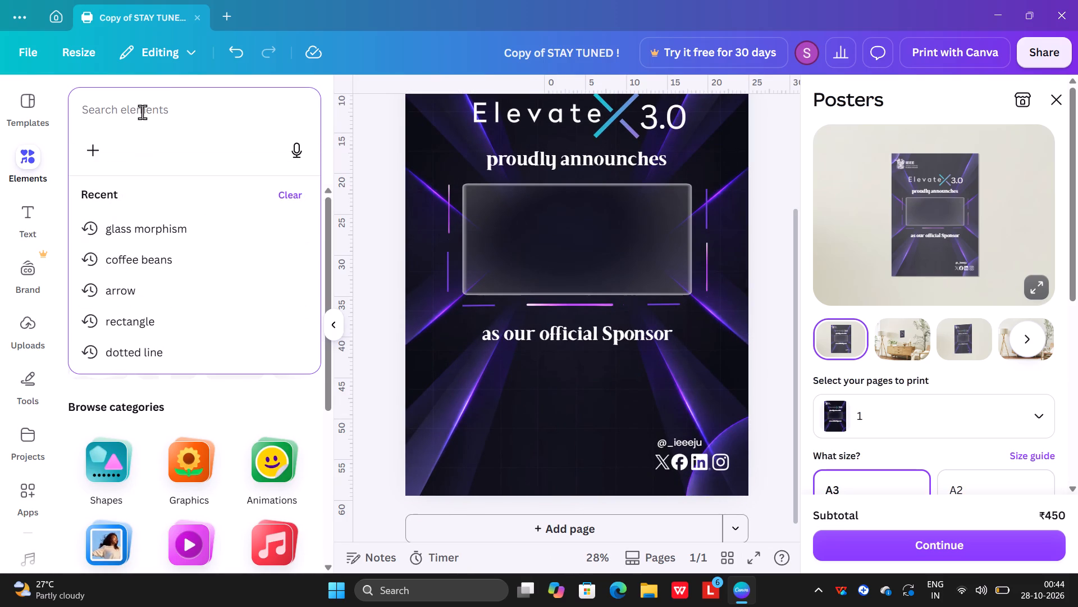
type("swiggy")
key("Return")
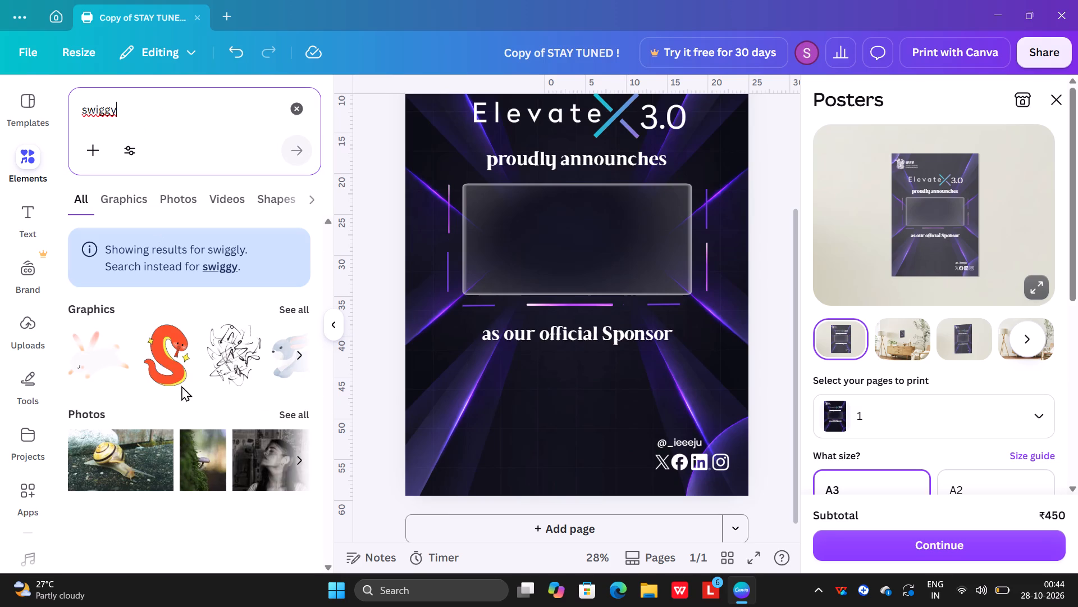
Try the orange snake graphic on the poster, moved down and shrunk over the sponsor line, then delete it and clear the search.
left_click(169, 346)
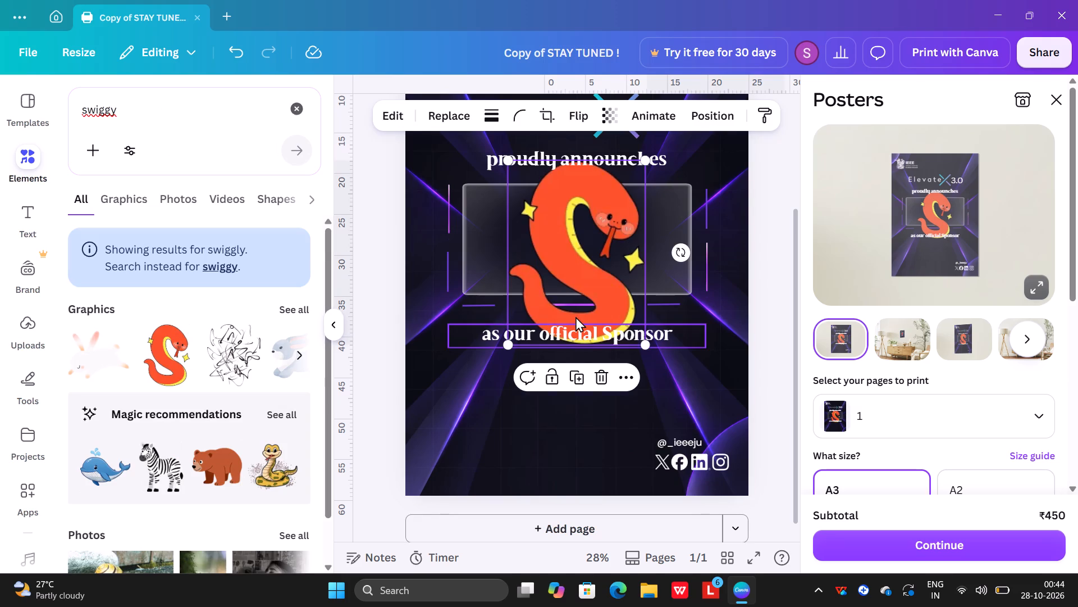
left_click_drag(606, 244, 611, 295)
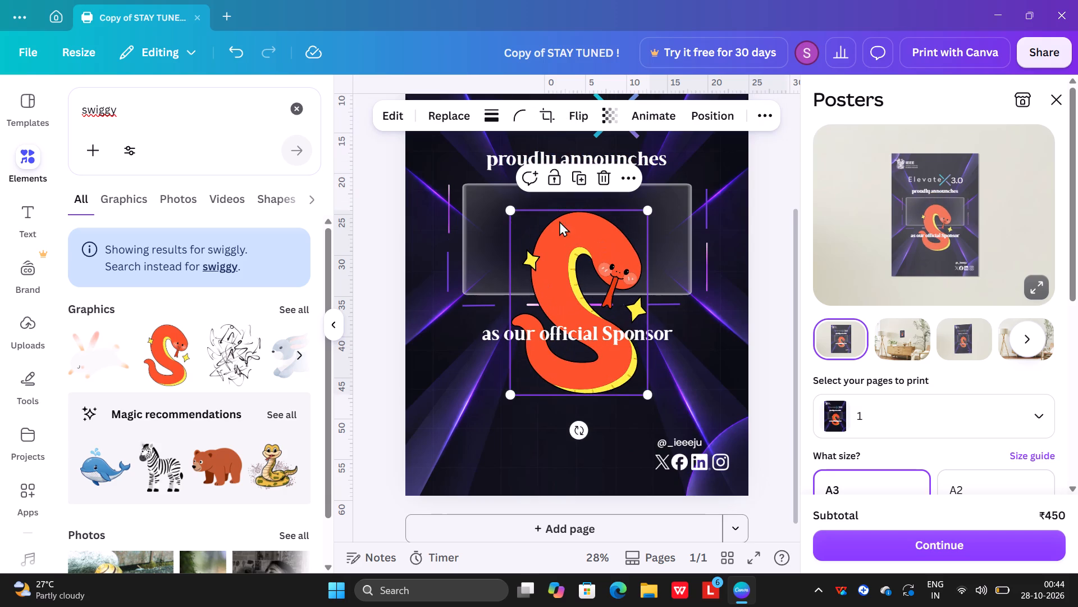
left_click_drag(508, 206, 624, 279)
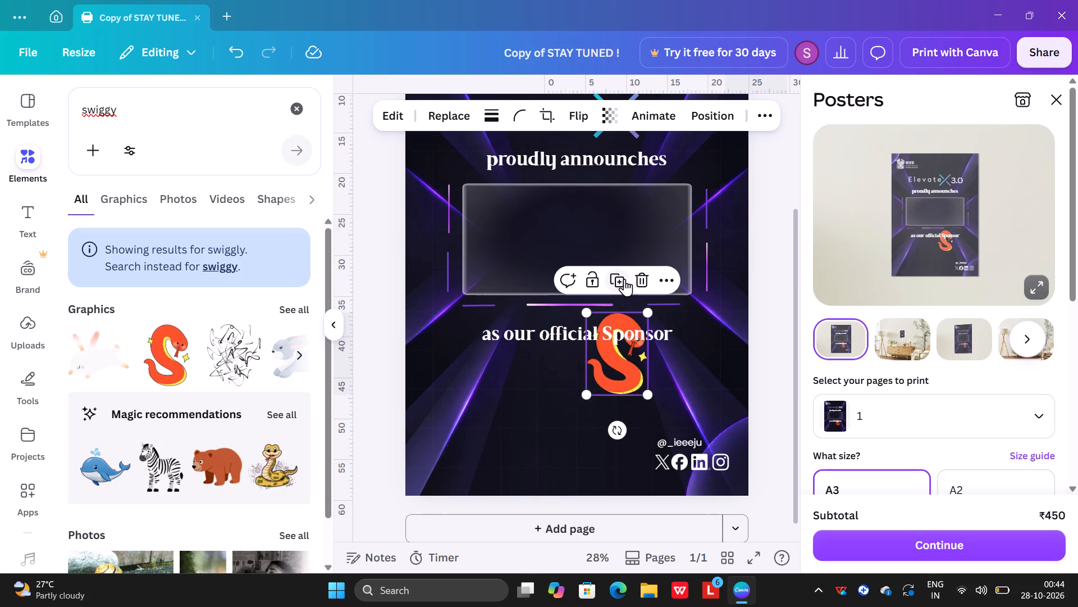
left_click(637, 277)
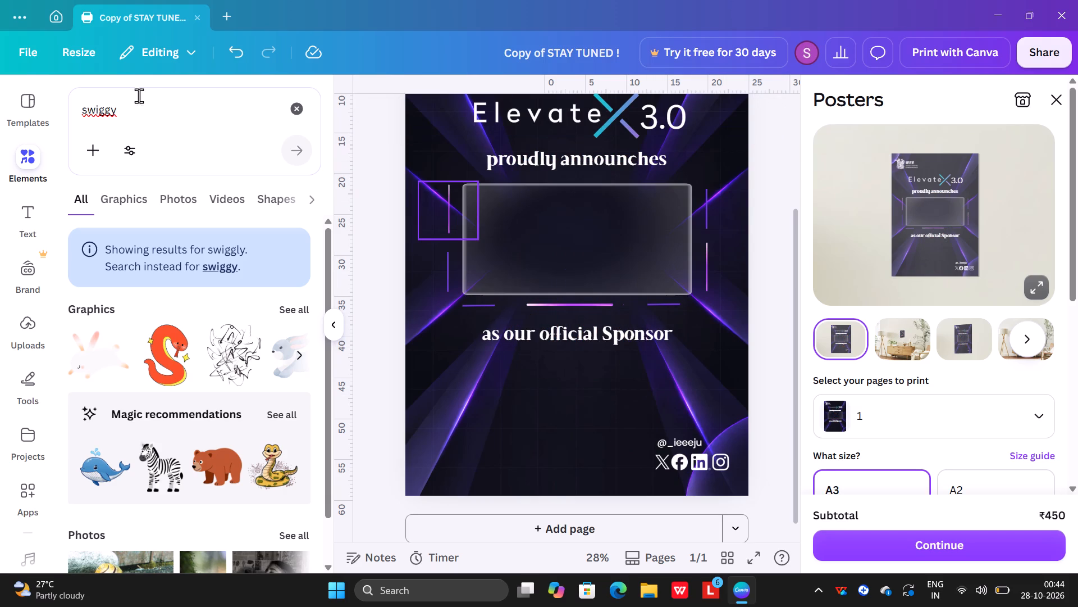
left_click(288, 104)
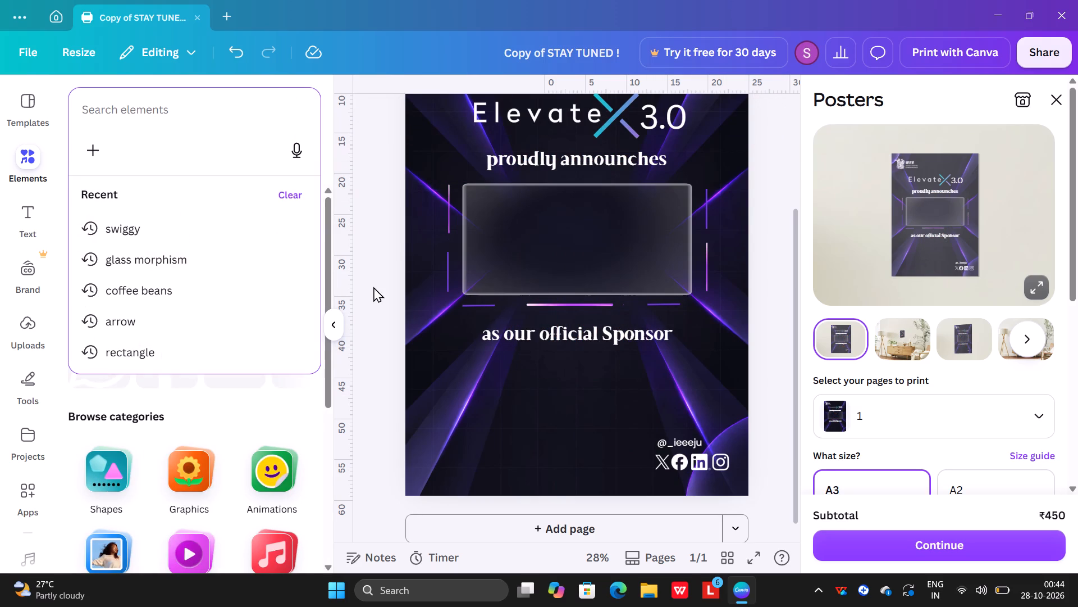
Duplicate the "as our official Sponsor" line into the glass panel and set the copy's font to Canva Sans.
left_click(546, 334)
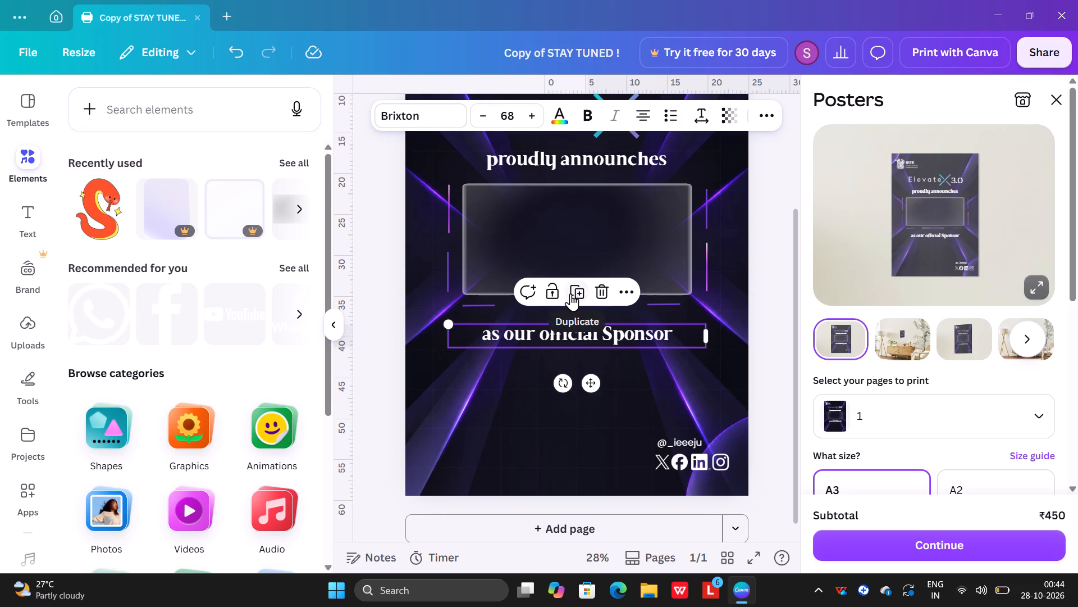
left_click(570, 293)
left_click_drag(574, 335, 568, 244)
left_click(432, 115)
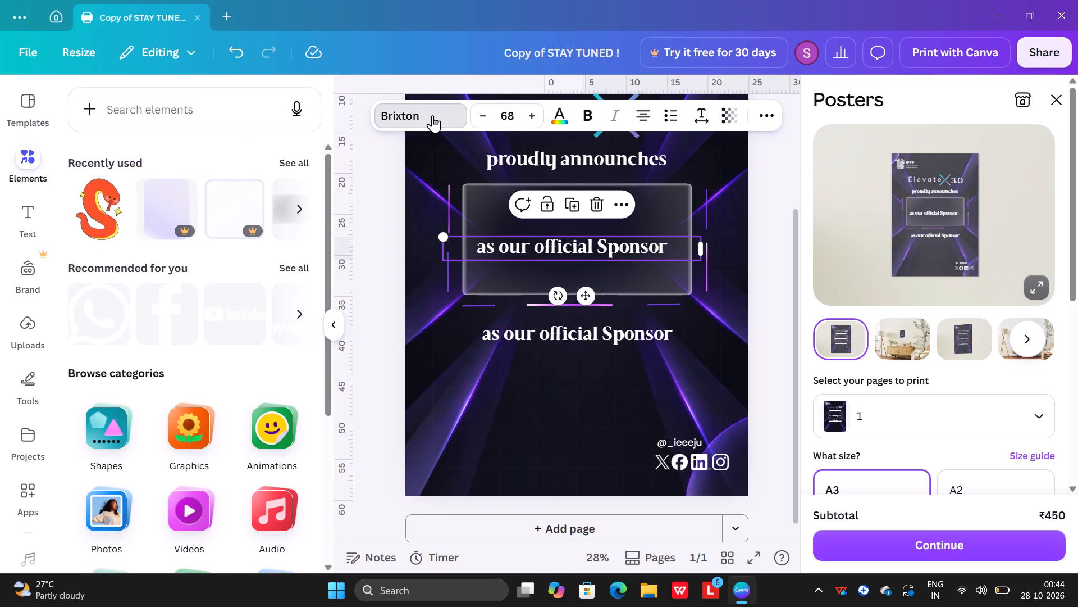
left_click(199, 318)
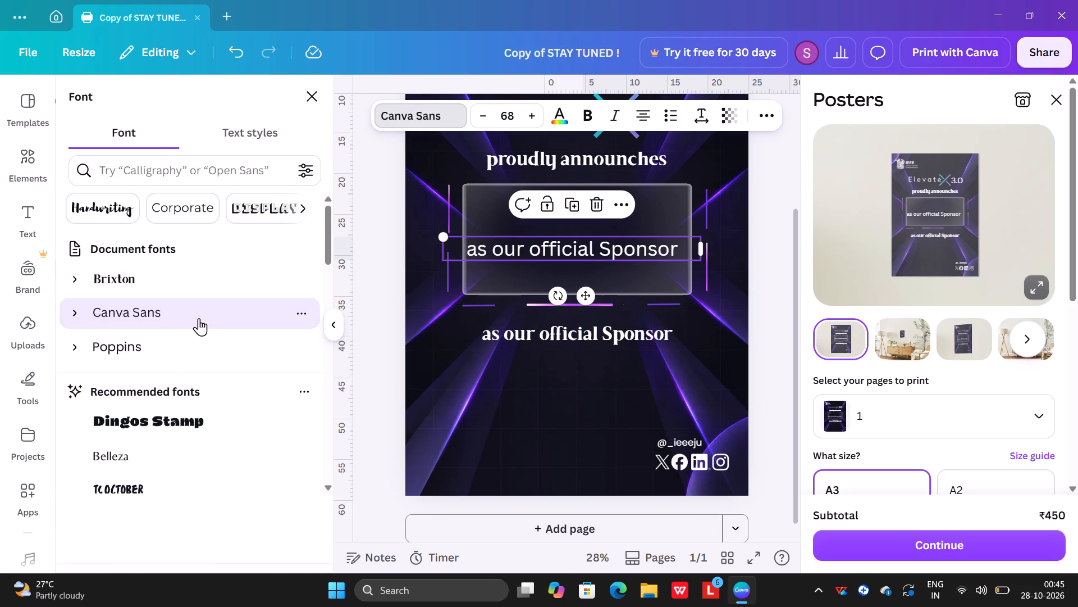
Replace the duplicated line's text inside the glass panel with the placeholder "sponsor logo".
left_click(677, 251)
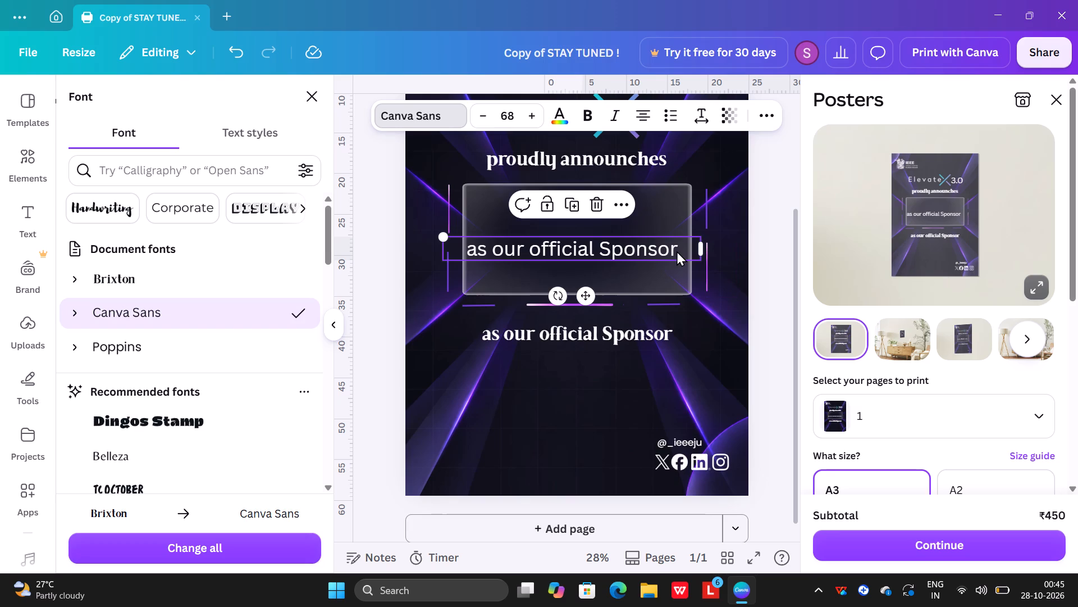
key("BackSpace")
type("spom")
key("BackSpace")
type("nsor logo")
key("space")
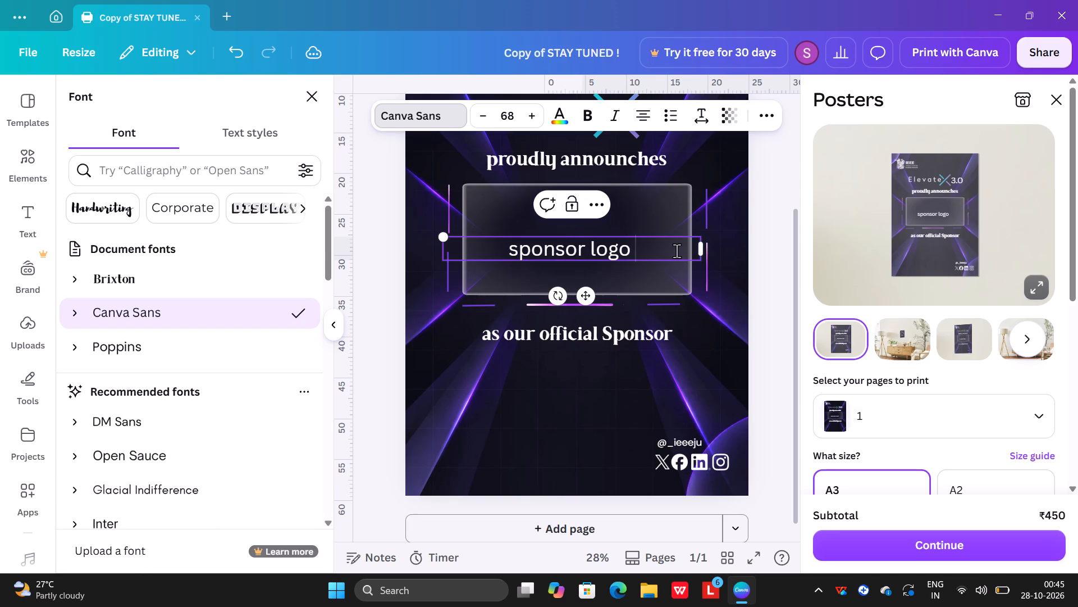
left_click(609, 510)
left_click(340, 331)
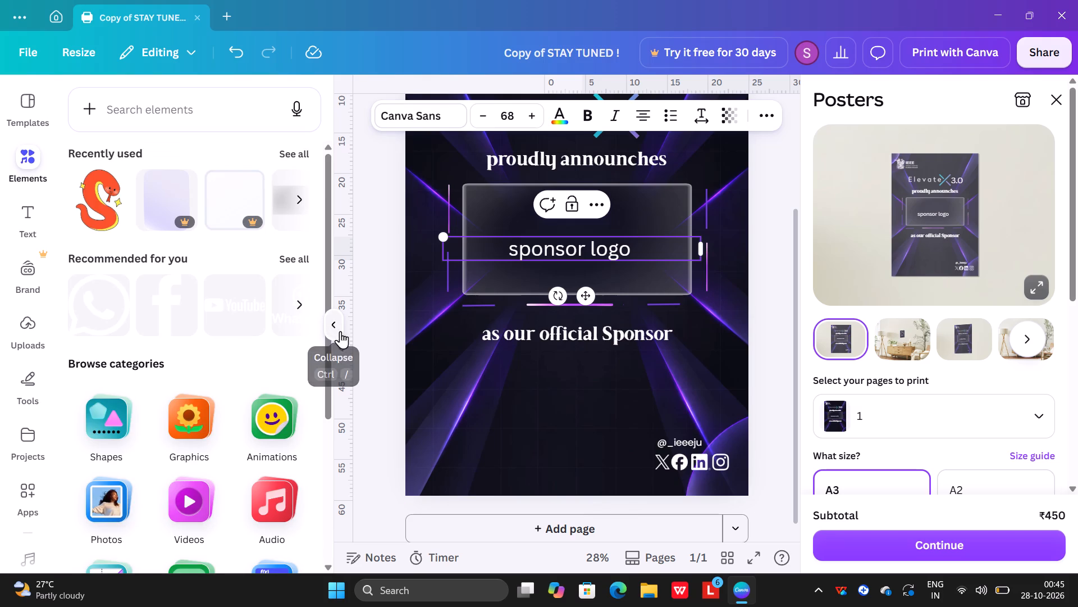
left_click(716, 332)
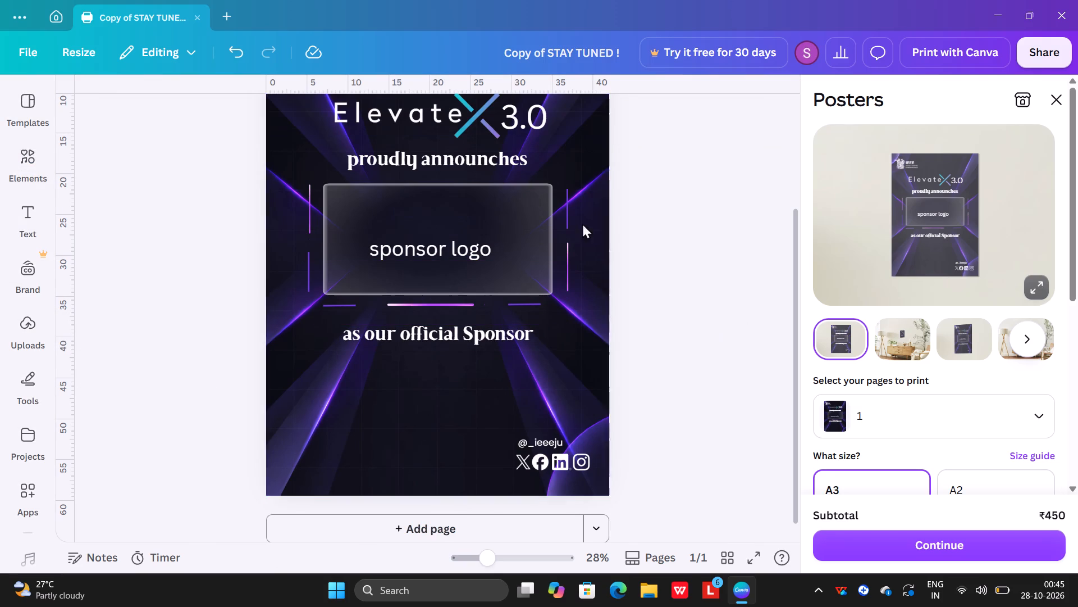
Center the "sponsor logo" placeholder text horizontally and vertically within the glass panel.
left_click_drag(481, 248, 485, 238)
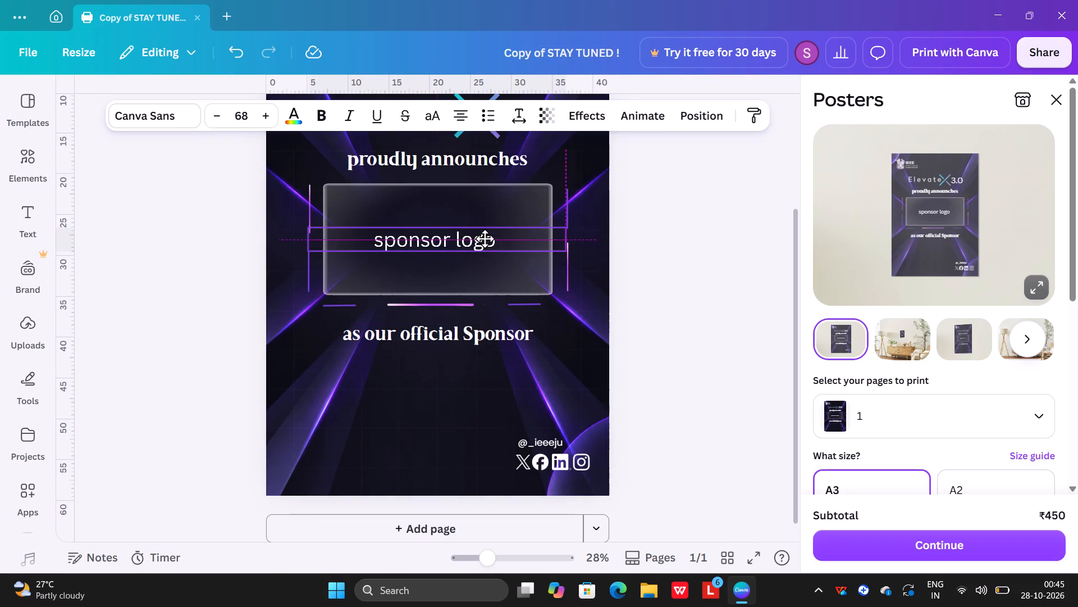
left_click_drag(485, 238, 491, 238)
left_click(491, 238)
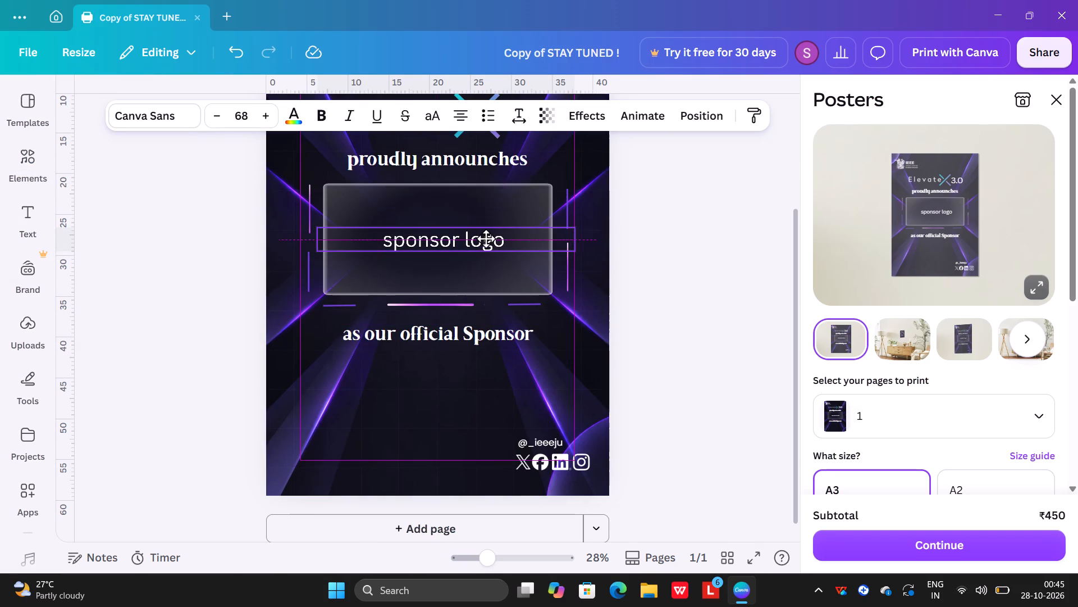
left_click(724, 280)
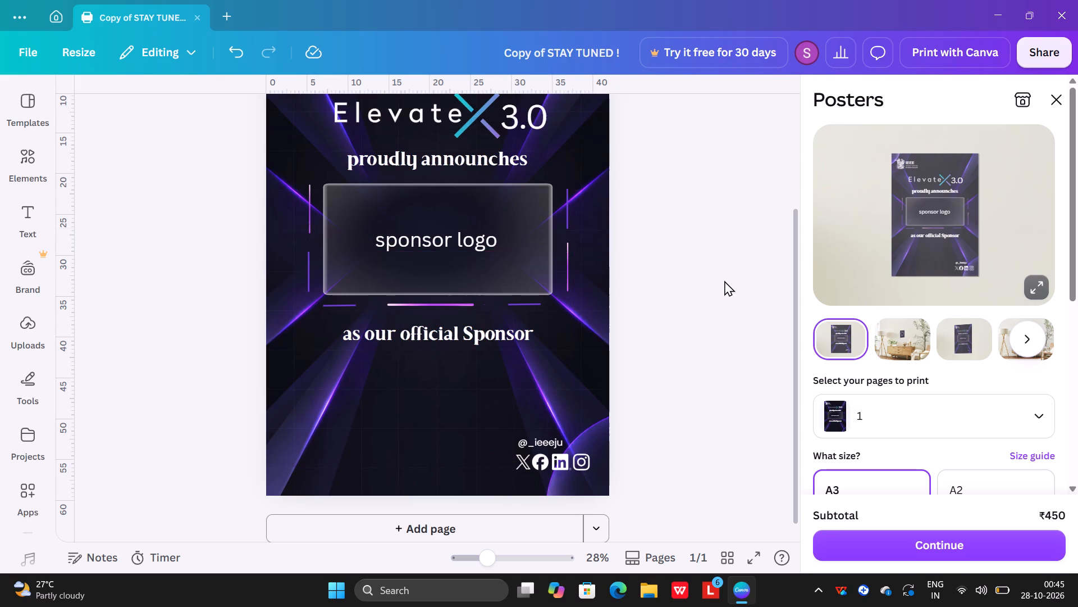
scroll(724, 280, "right", 1)
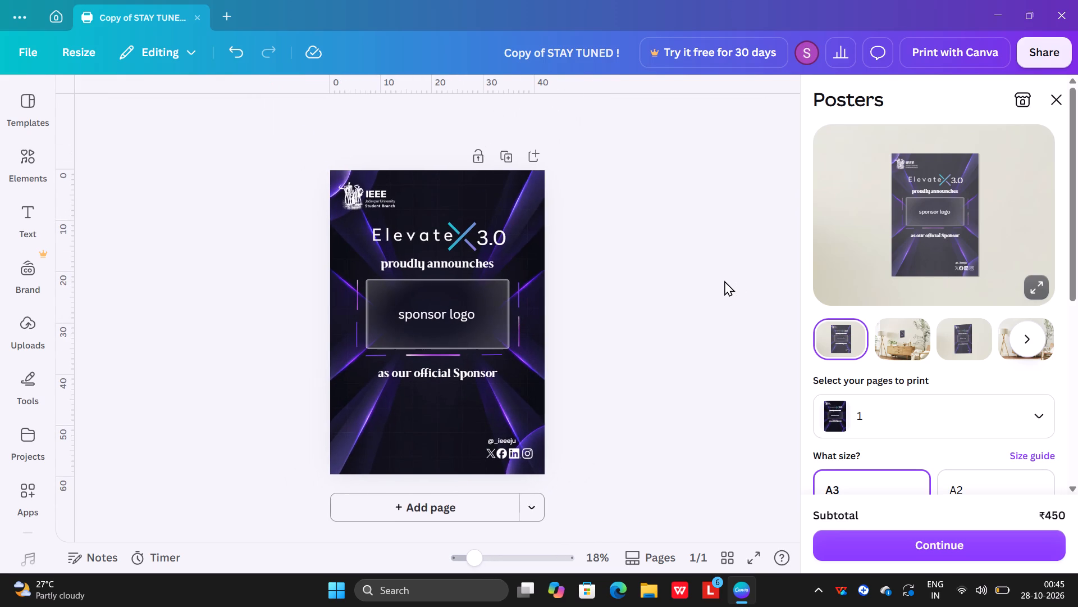
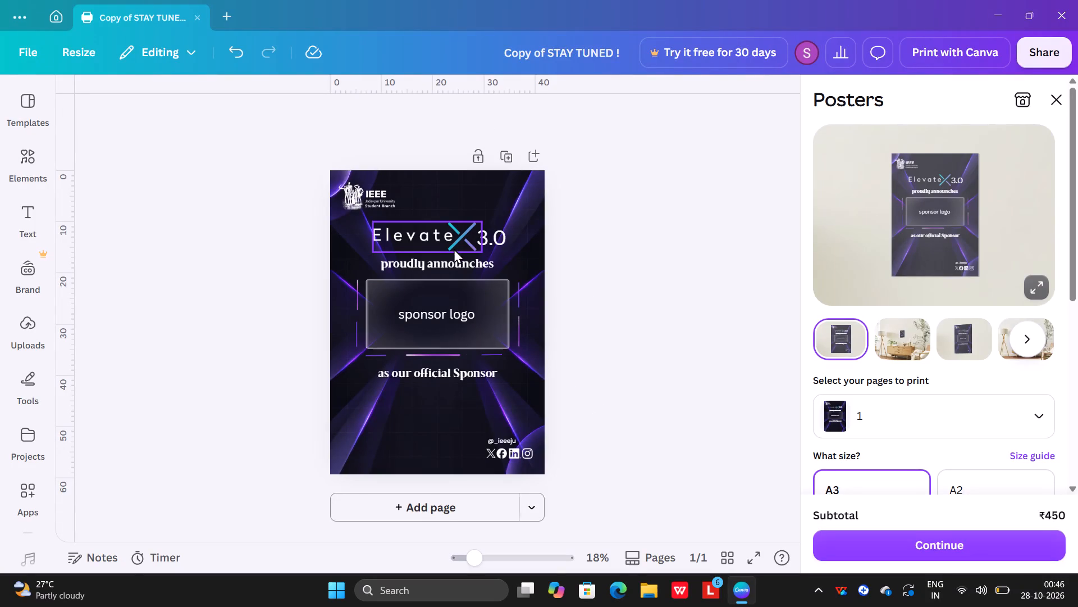
Replace the "proudly announches" line above the glass panel with the all-caps text "PROUDLY ANNOUNCHES".
left_click(457, 265)
left_click(457, 265)
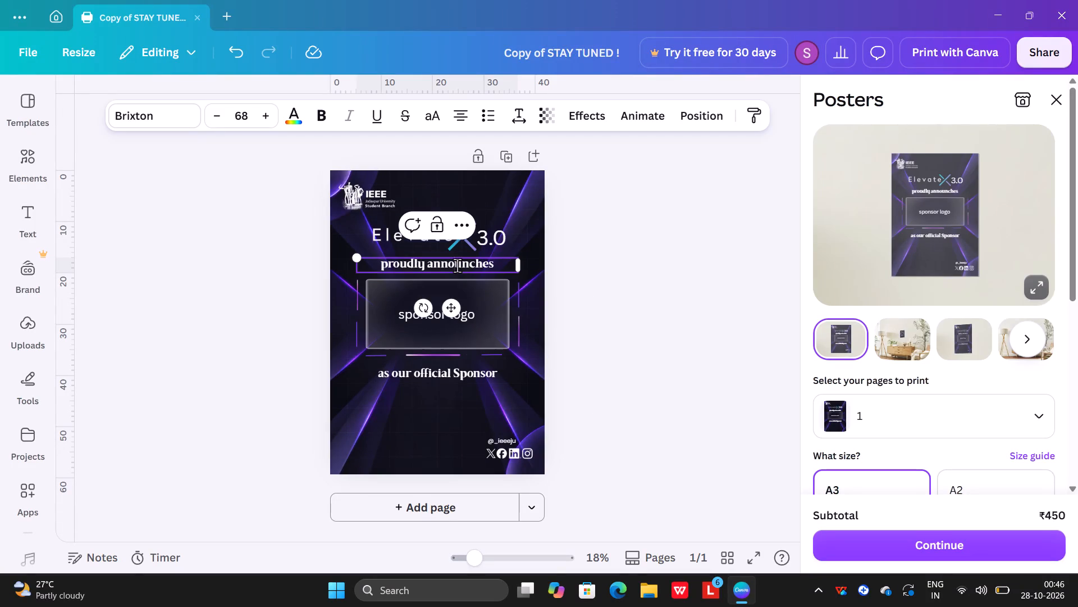
left_click(500, 270)
key("BackSpace")
key("BackSpace")
key("BackSpace")
key("BackSpace")
key("BackSpace")
key("BackSpace")
key("BackSpace")
key("BackSpace")
key("BackSpace")
key("BackSpace")
key("BackSpace")
key("BackSpace")
key("BackSpace")
key("BackSpace")
key("BackSpace")
key("BackSpace")
key("BackSpace")
key("BackSpace")
key("BackSpace")
key("BackSpace")
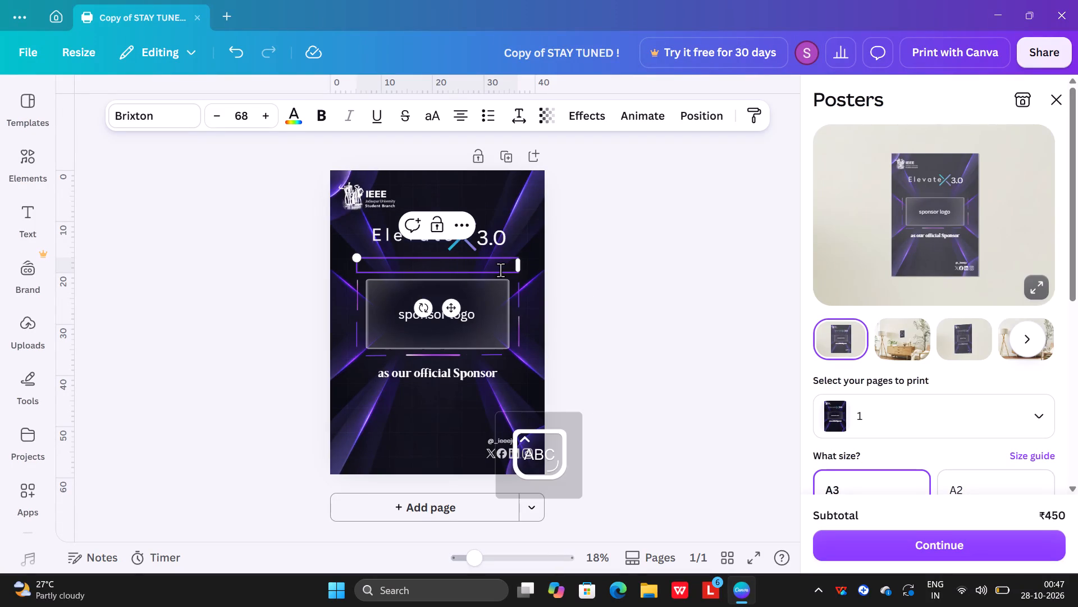
type("PROU")
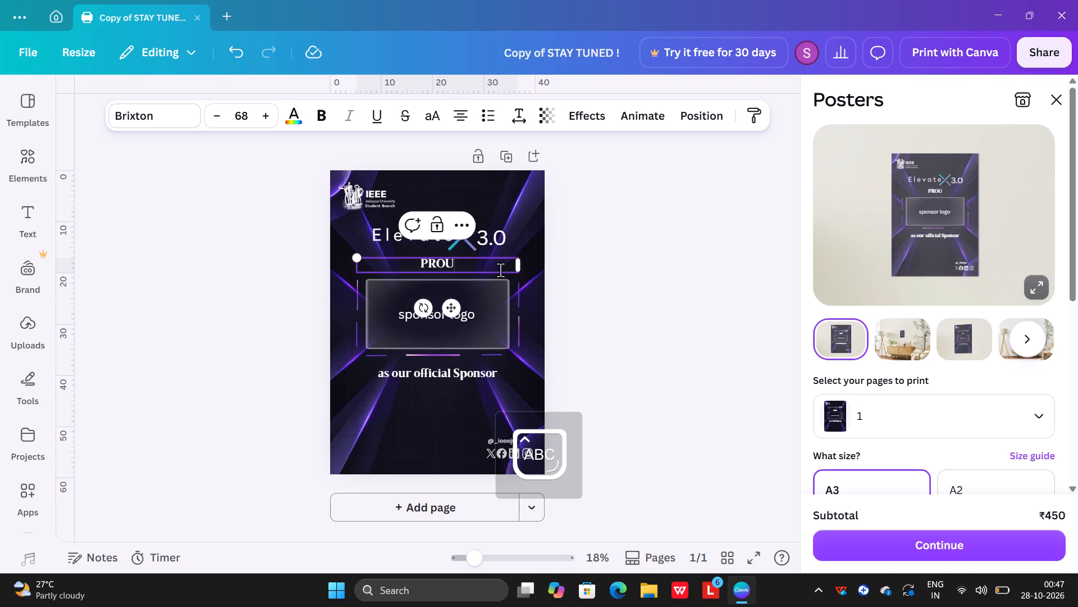
type("DLY")
key("space")
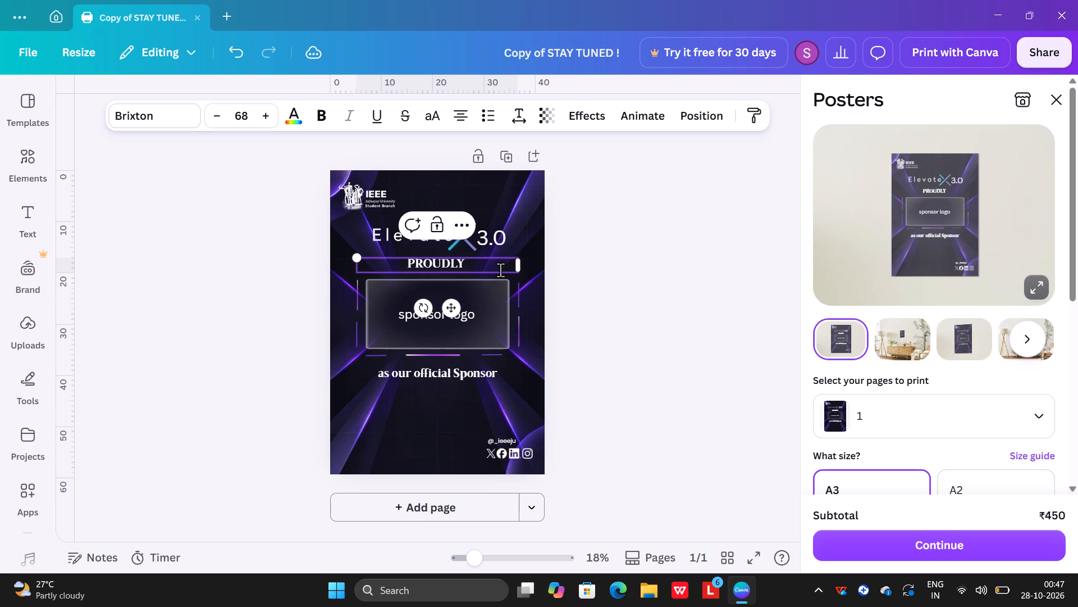
type("ANNOUNCHES")
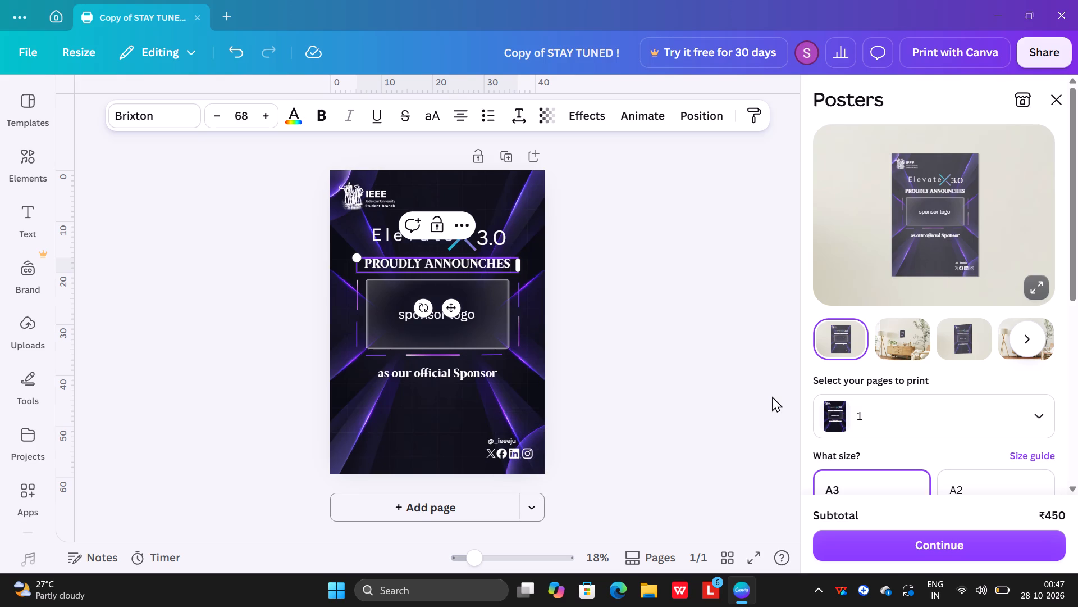
left_click(772, 396)
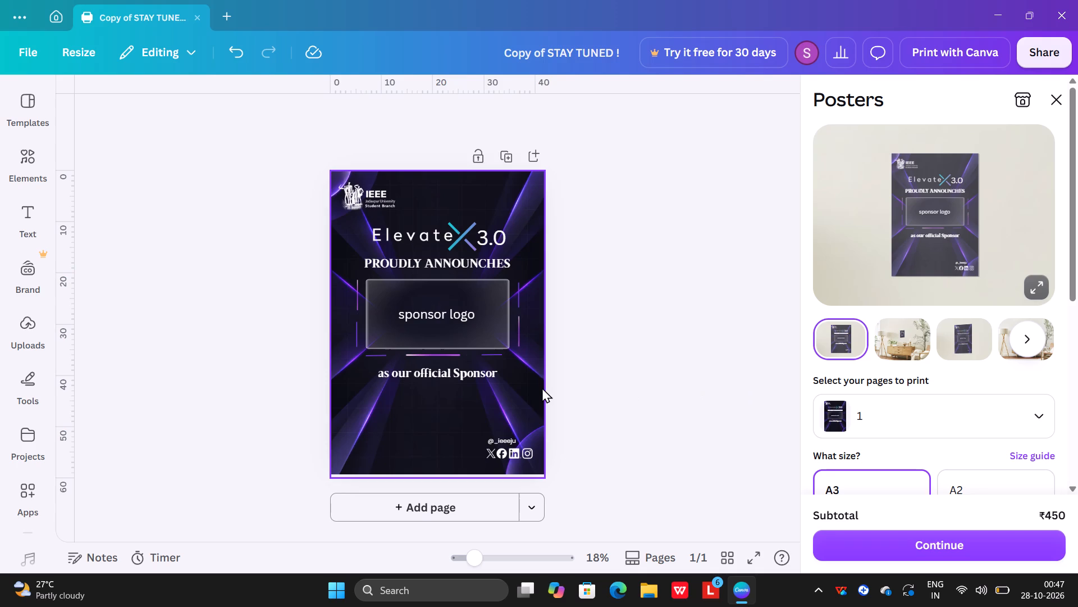
Shrink the "PROUDLY ANNOUNCHES" line slightly and center it horizontally between the ElevateX 3.0 title and the glass panel.
left_click(367, 259)
left_click_drag(356, 256, 362, 261)
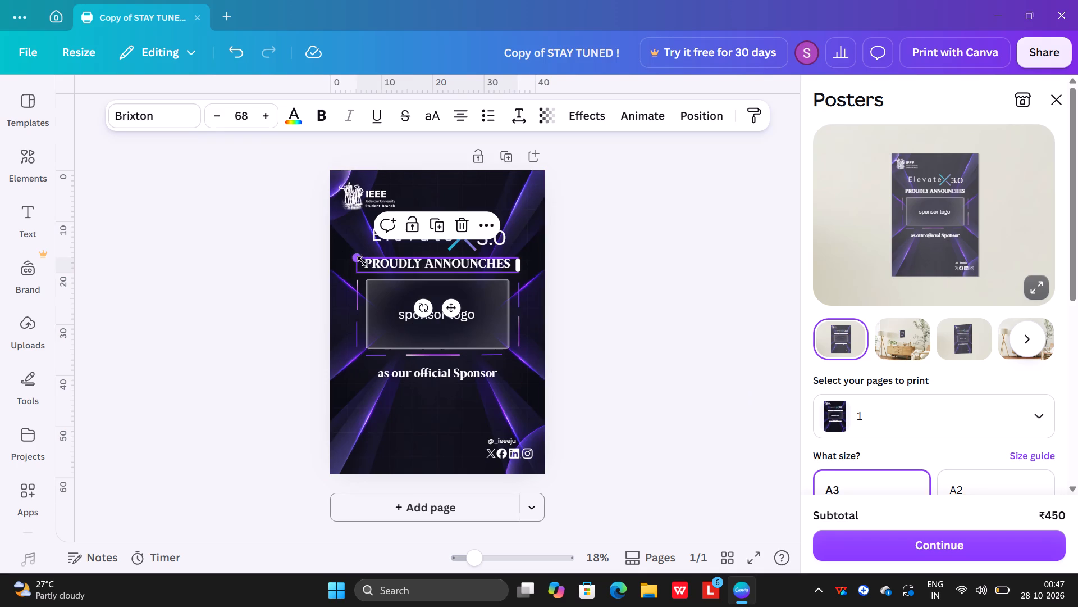
left_click_drag(362, 261, 381, 266)
left_click(663, 335)
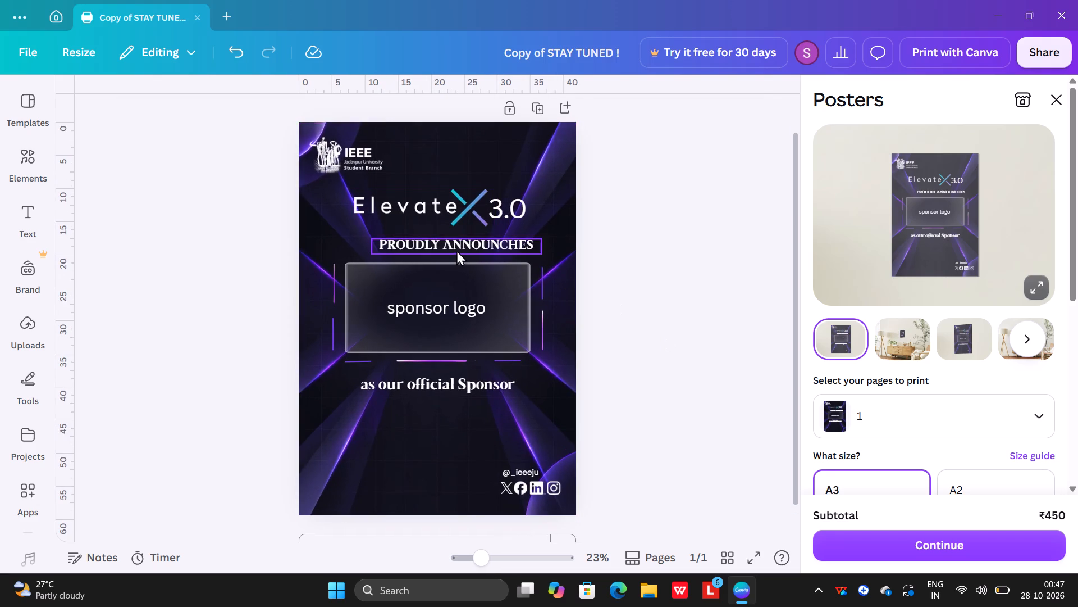
left_click_drag(454, 250, 435, 249)
left_click(625, 319)
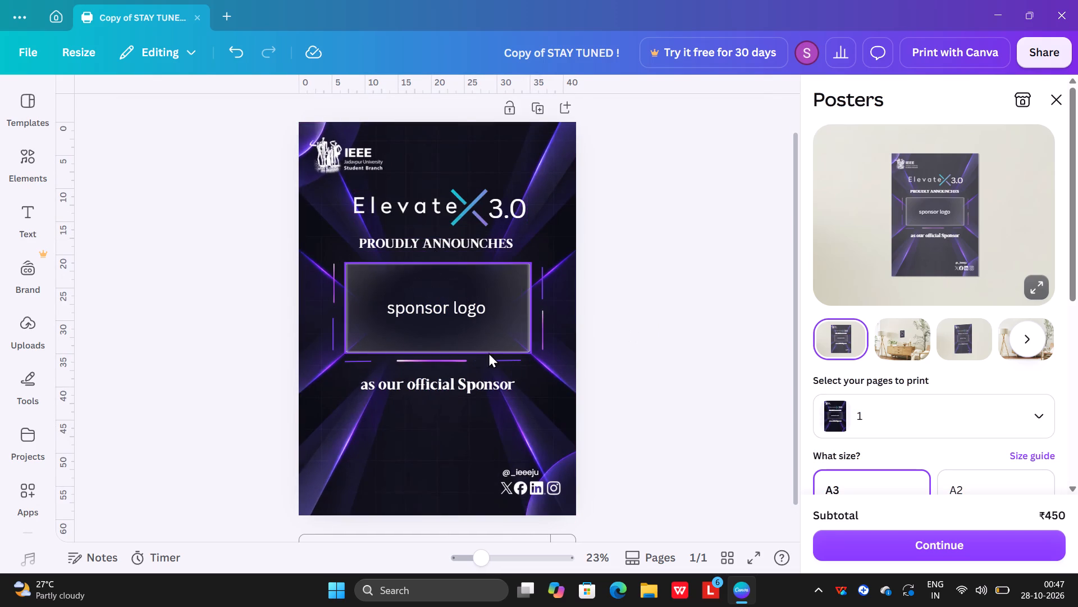
Change the capital S to lowercase so the line below the panel reads "as our official sponsor".
left_click(467, 382)
left_click(467, 382)
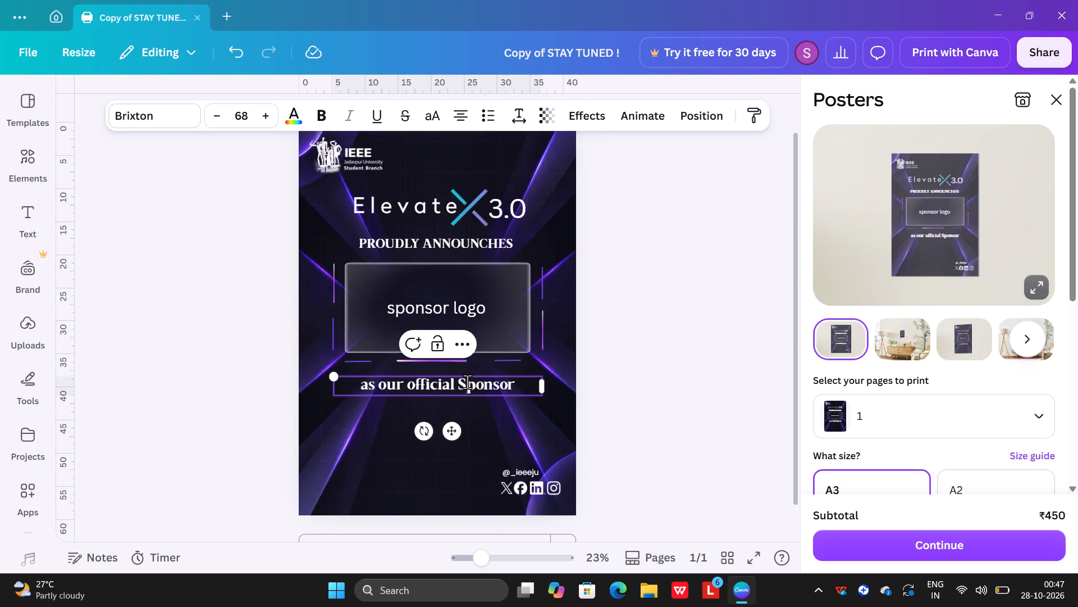
key("BackSpace")
key("s")
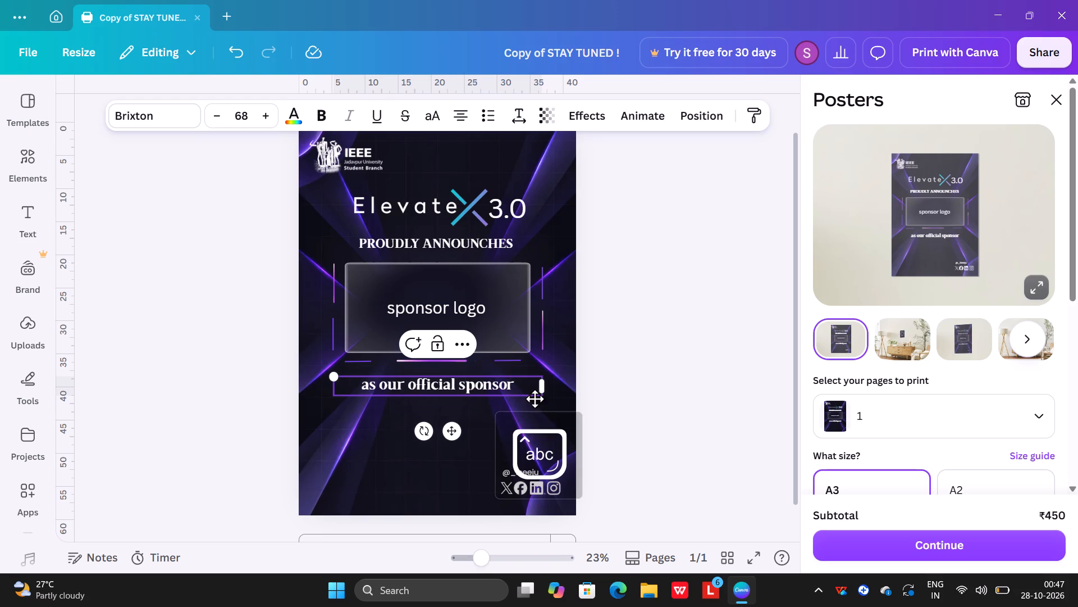
left_click(675, 442)
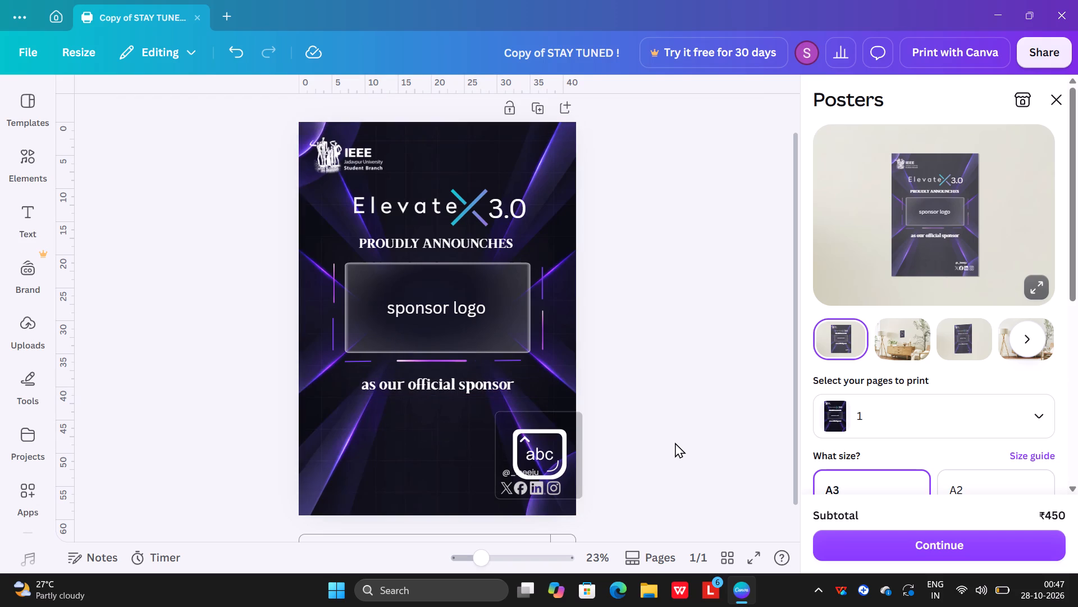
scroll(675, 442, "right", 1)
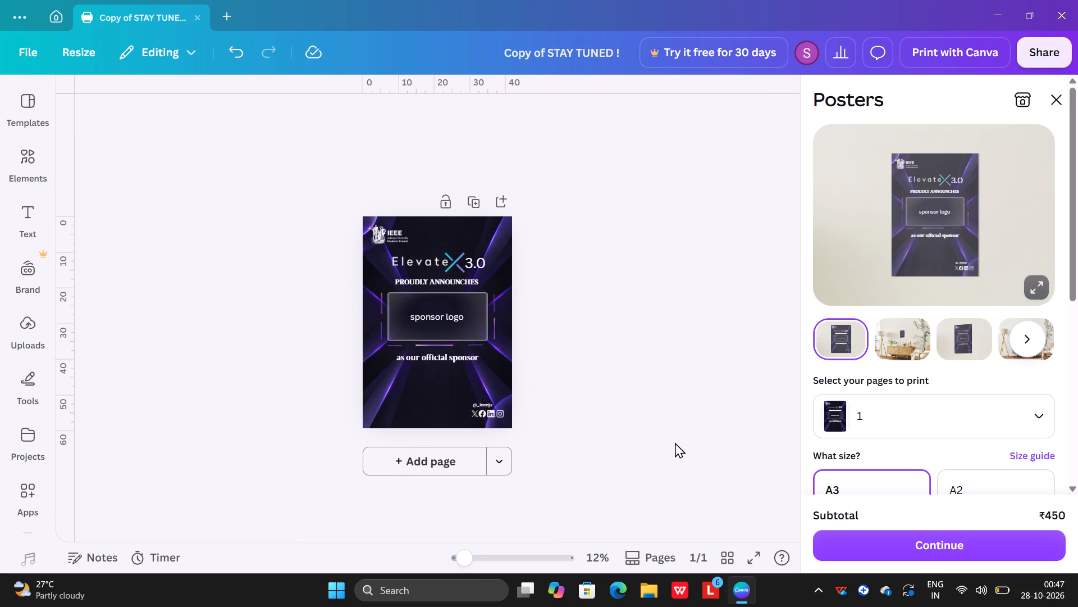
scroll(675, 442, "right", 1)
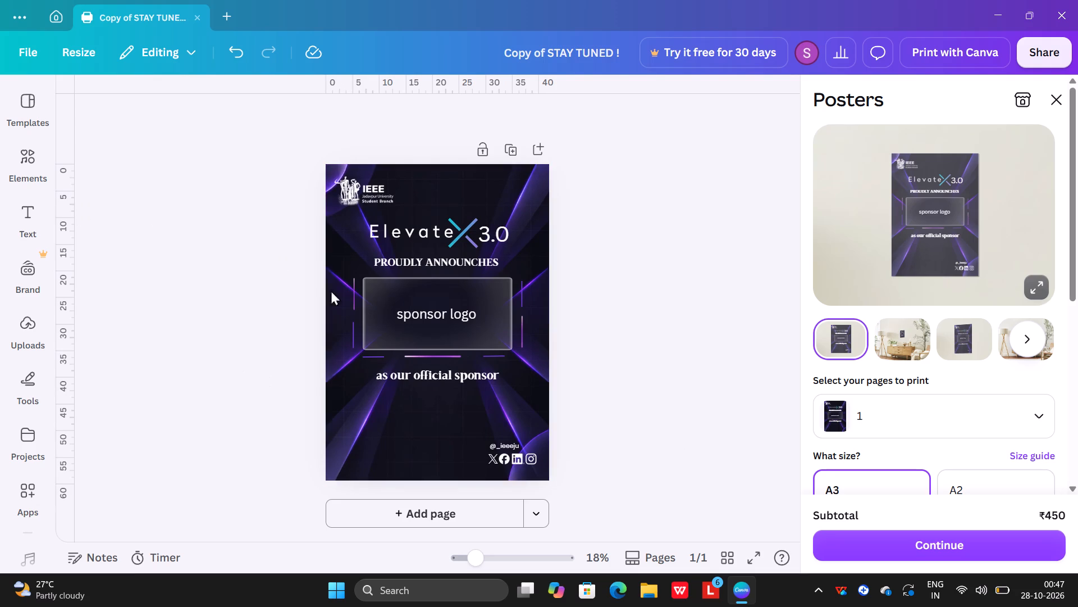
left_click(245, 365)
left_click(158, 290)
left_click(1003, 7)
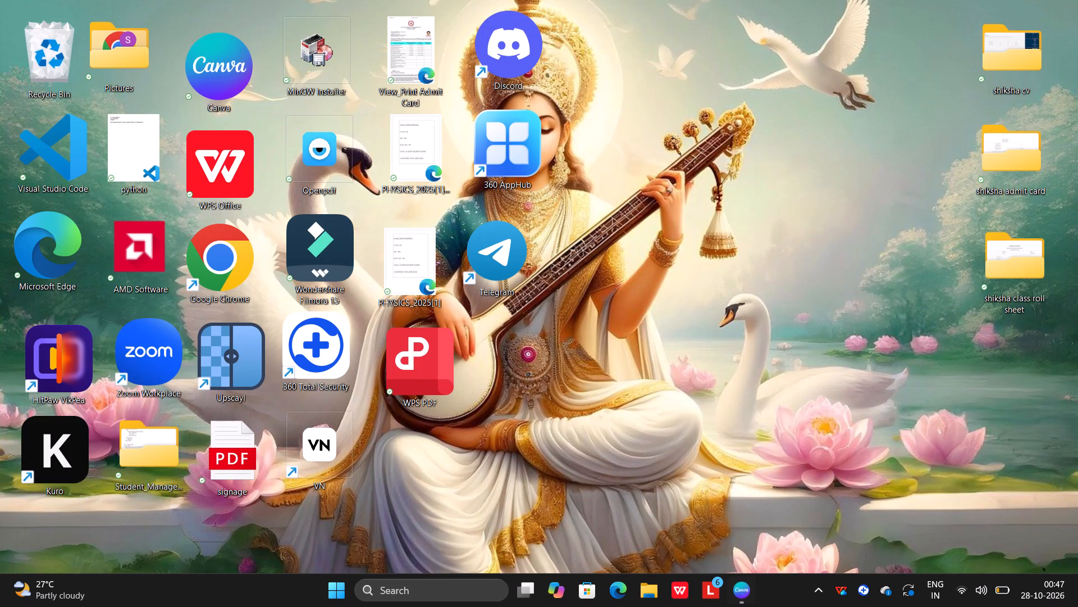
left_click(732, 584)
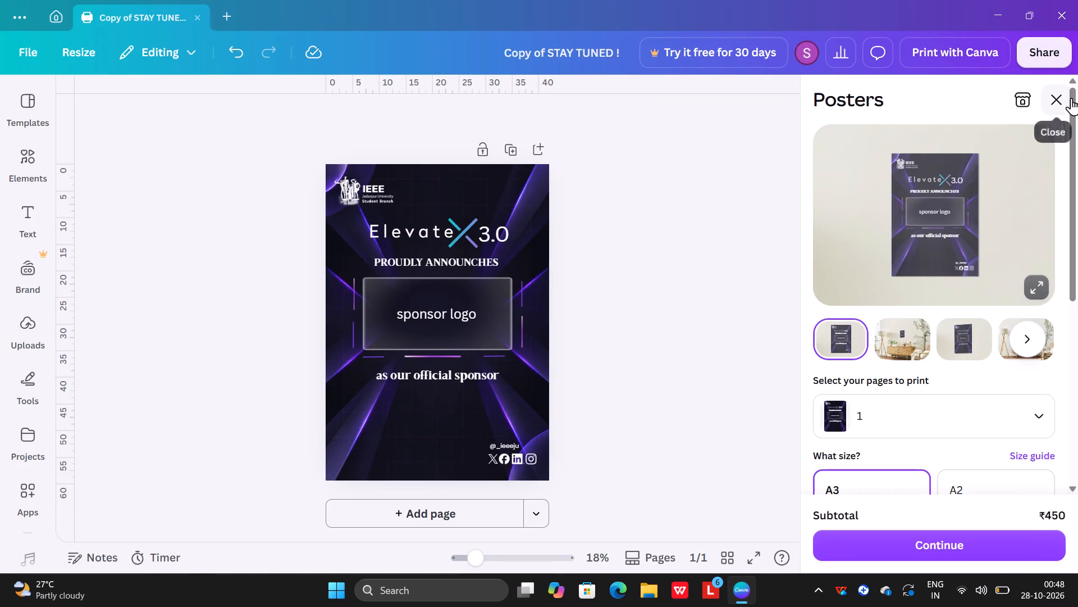
Close the Posters print options.
left_click(1061, 97)
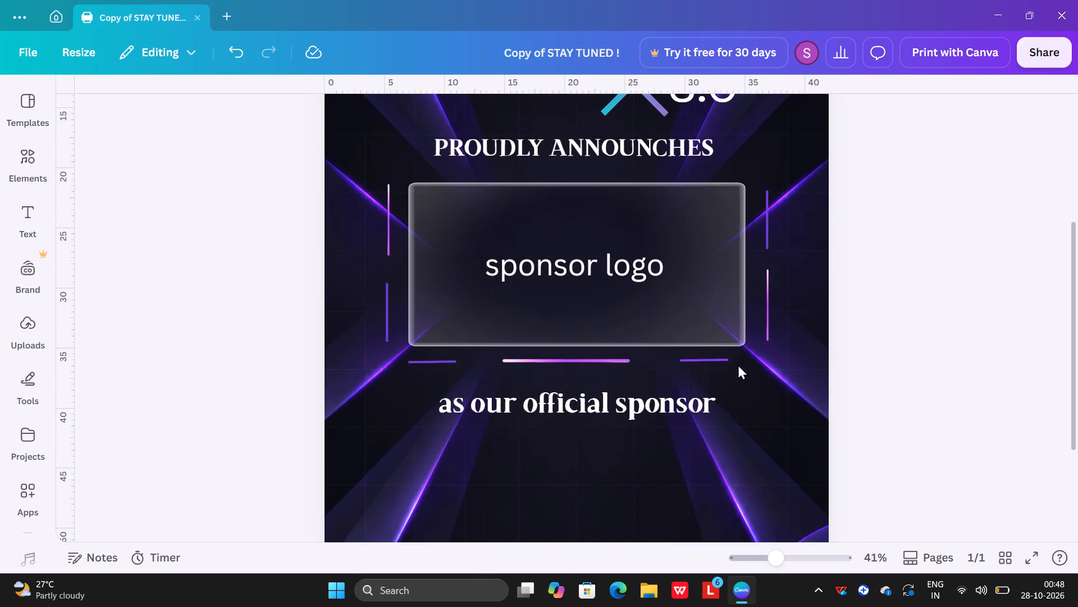
Move the short purple line under the glass panel's right part outward, level with the matching line under its left part.
left_click(702, 356)
left_click_drag(702, 356, 709, 356)
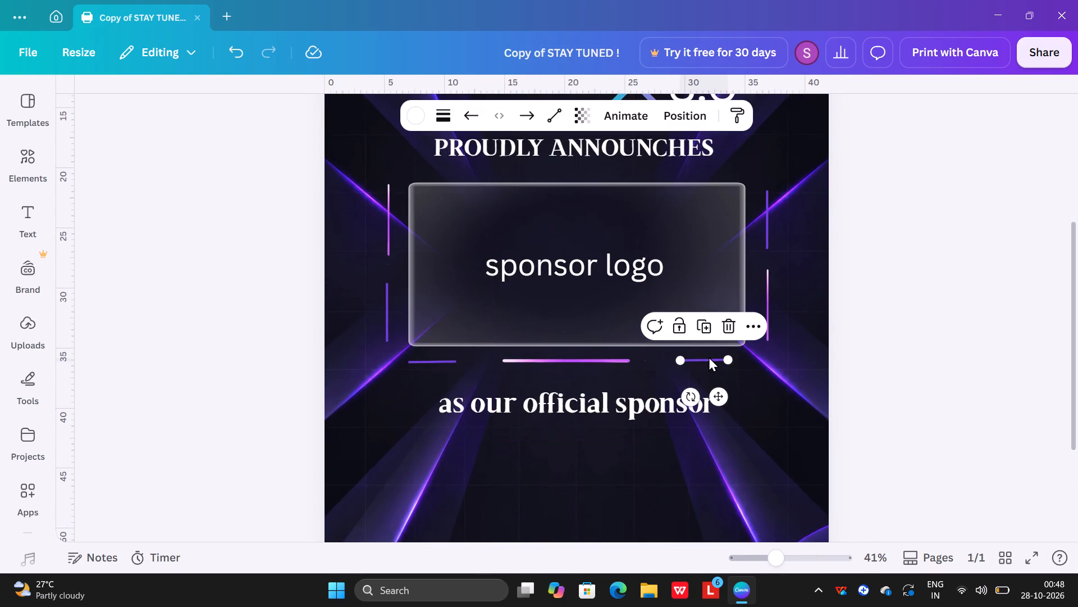
left_click_drag(709, 356, 726, 359)
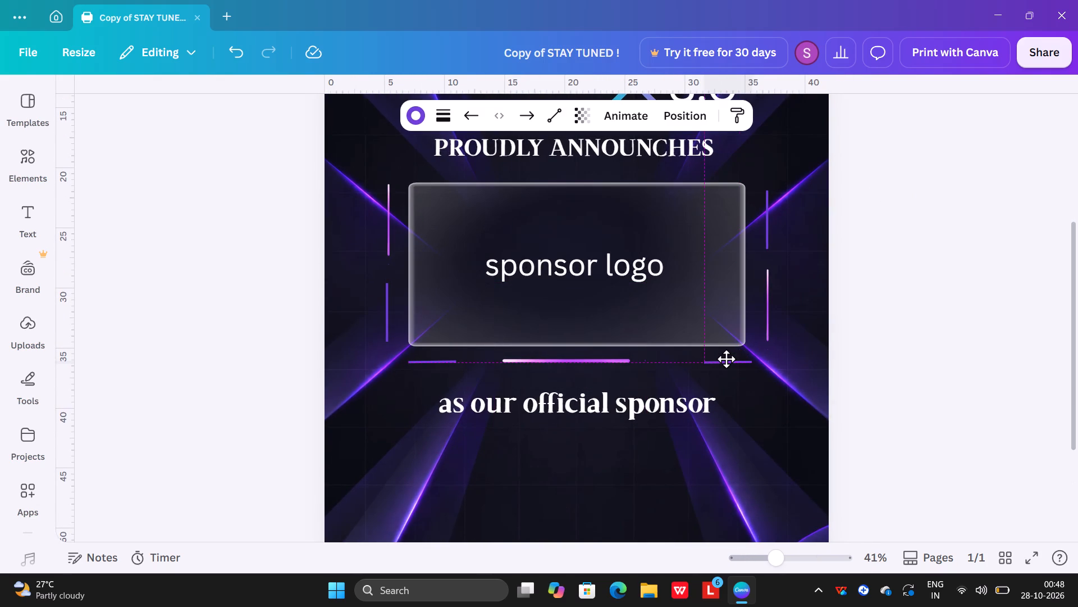
left_click_drag(726, 359, 720, 360)
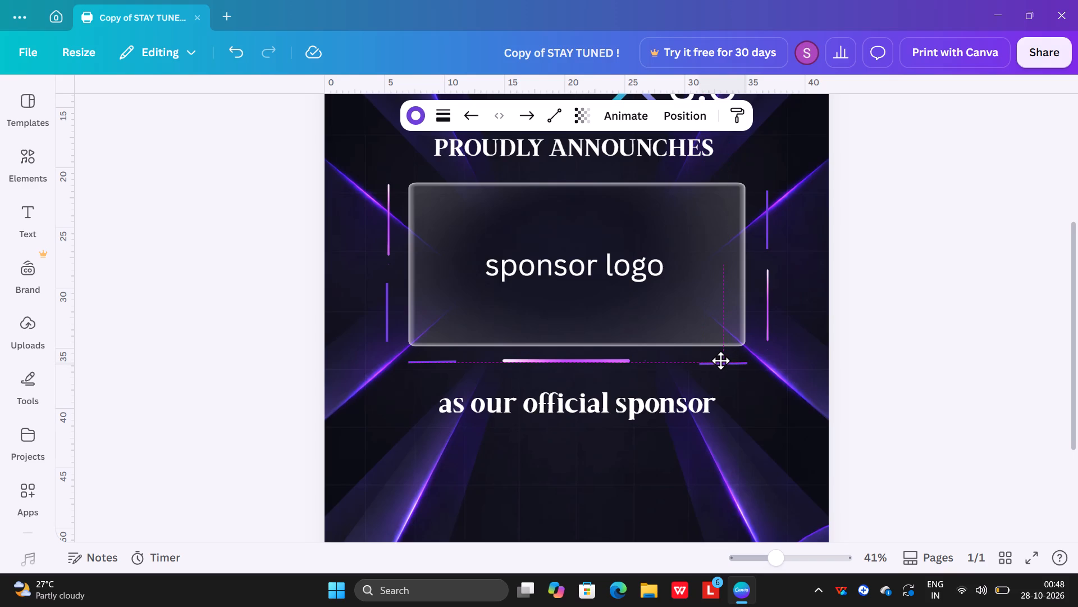
left_click_drag(720, 360, 723, 359)
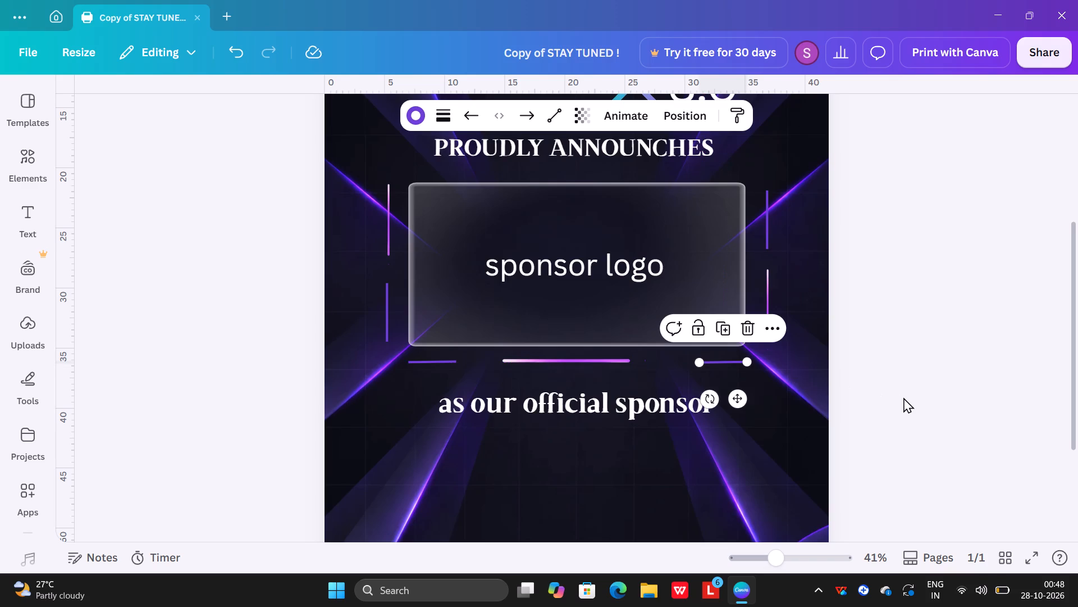
left_click(903, 397)
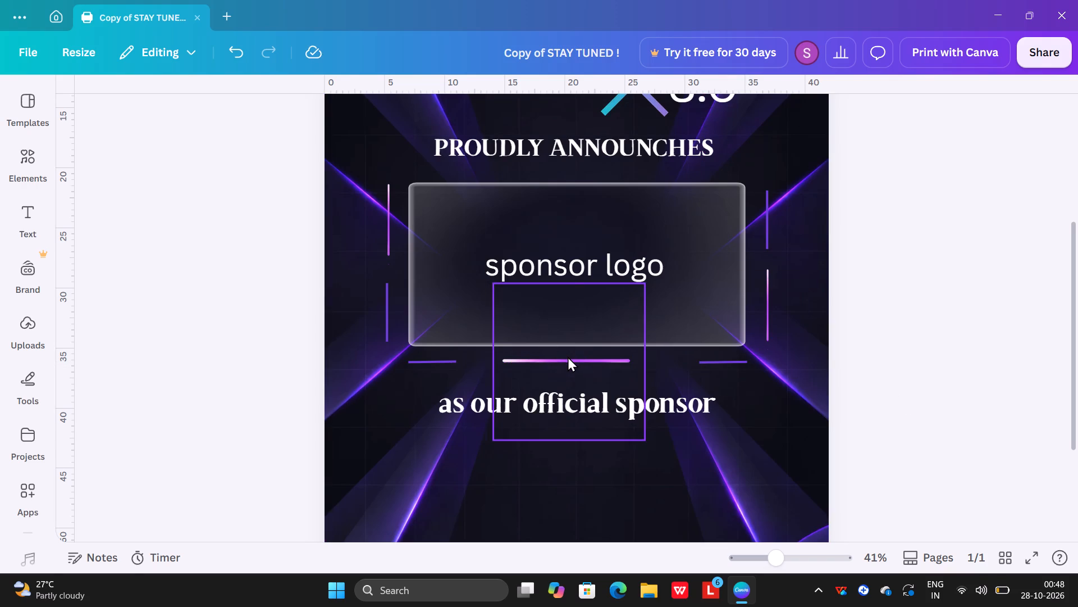
Shift the pink gradient line below the glass panel slightly right, between the two short purple lines and level with them.
left_click_drag(568, 356, 572, 357)
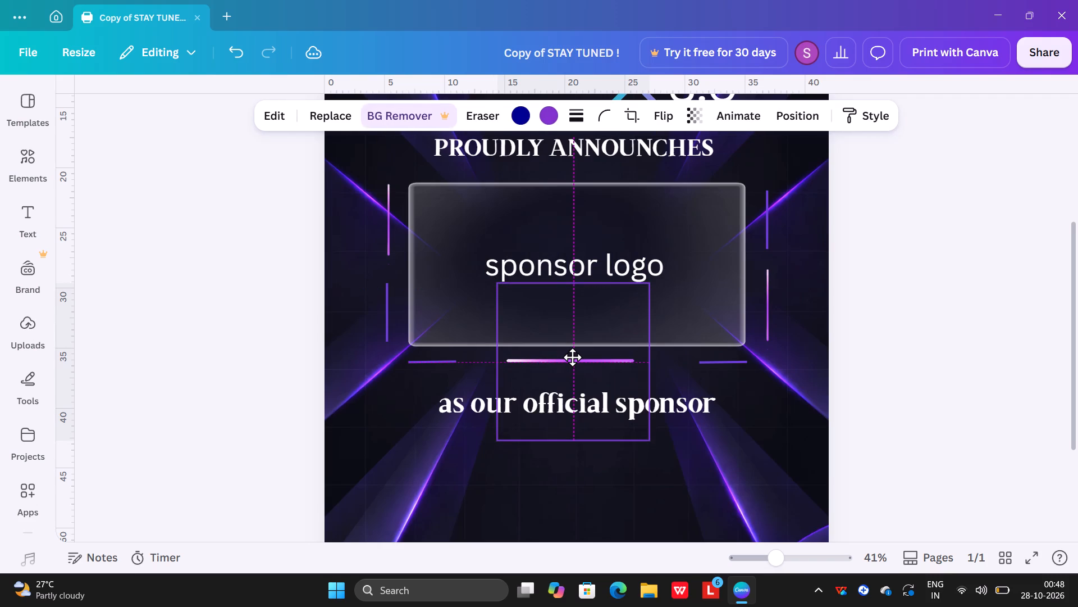
left_click_drag(572, 357, 584, 358)
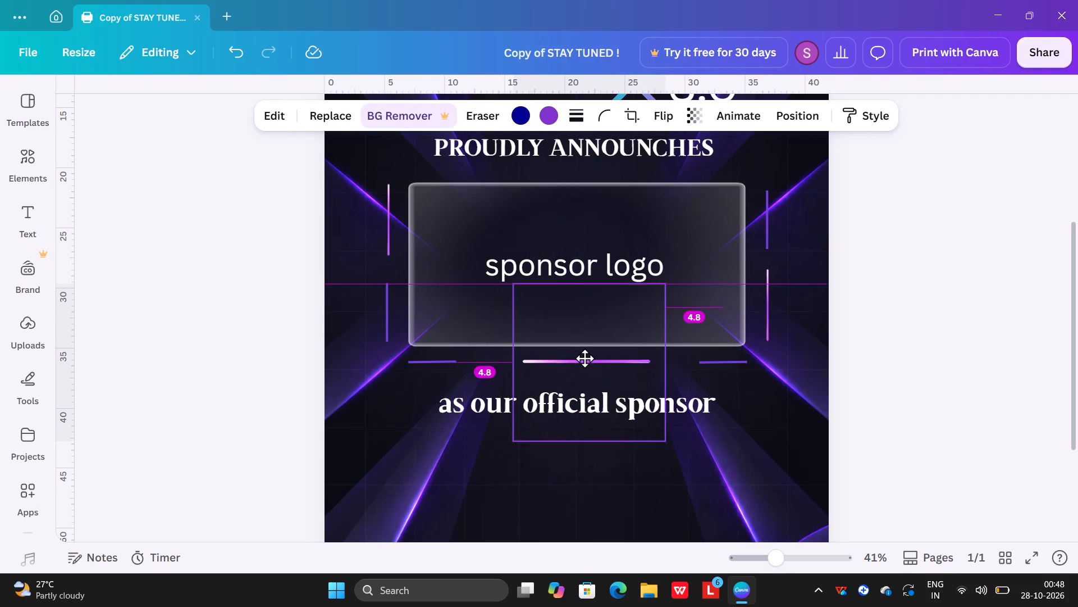
left_click_drag(584, 358, 582, 359)
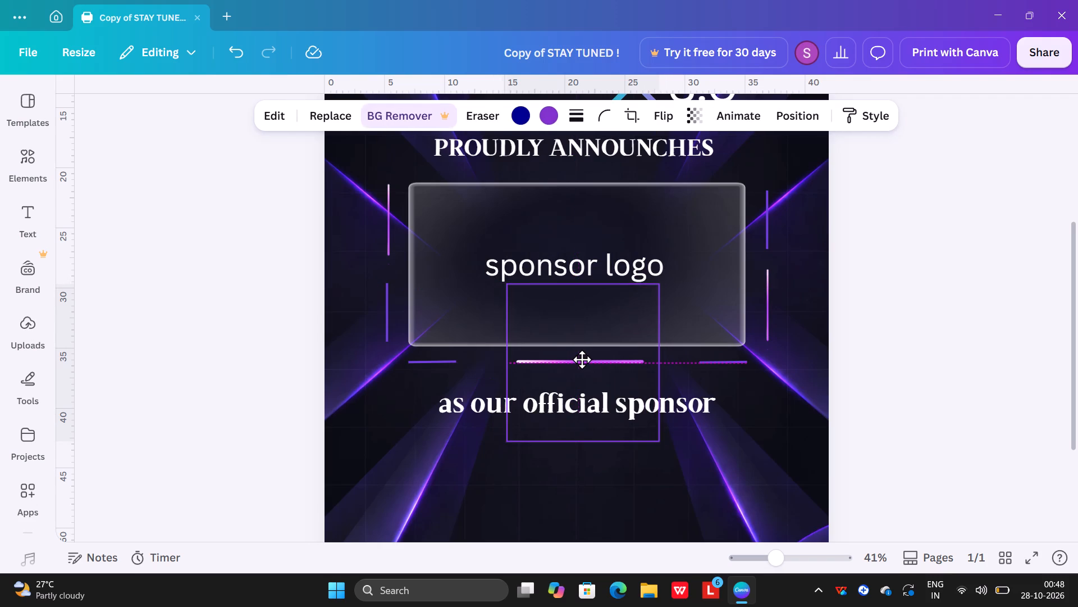
left_click_drag(582, 359, 582, 359)
left_click(927, 390)
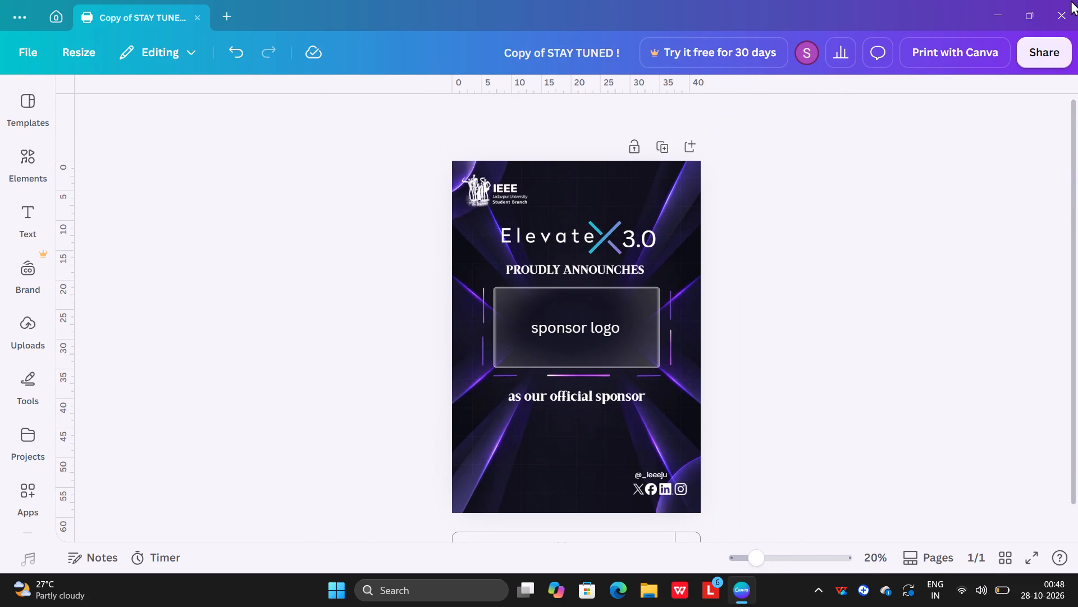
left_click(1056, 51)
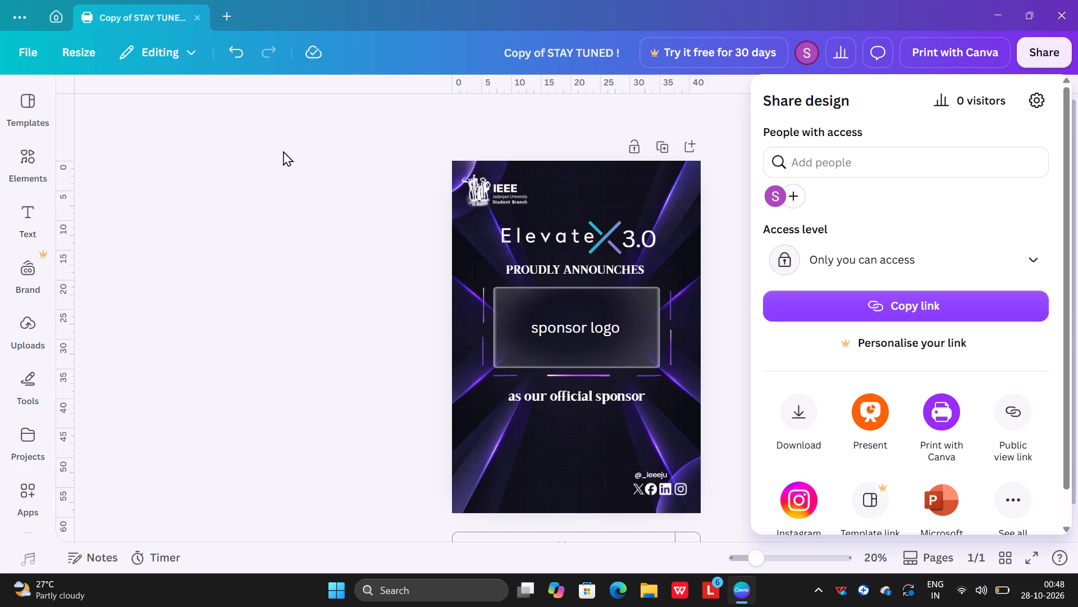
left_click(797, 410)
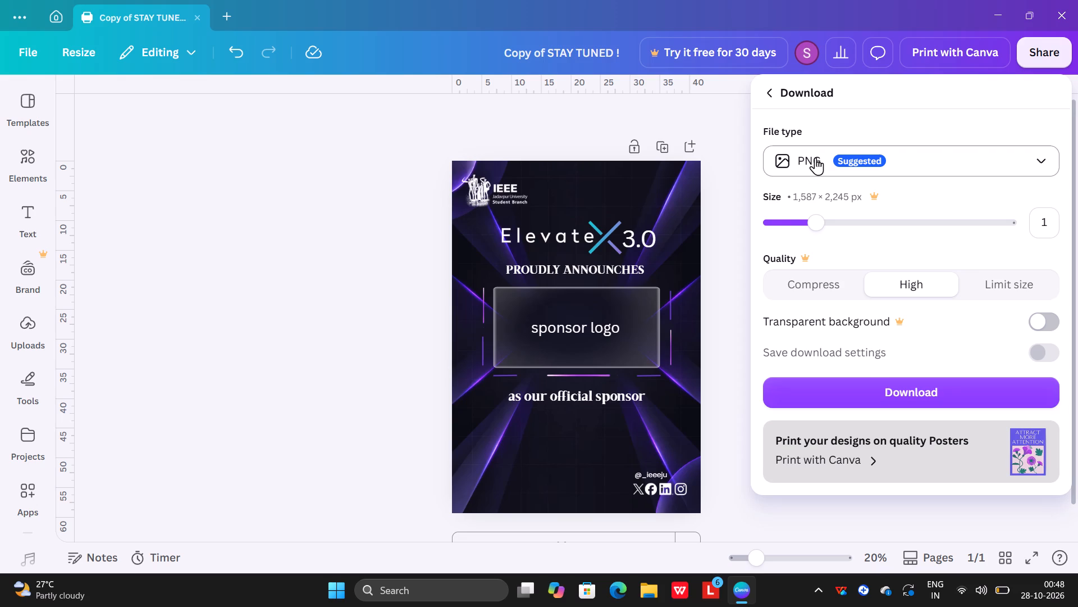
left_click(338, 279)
Delete the upper vertical accent line beside the glass panel's left edge and both vertical accent lines beside its right edge.
left_click(471, 311)
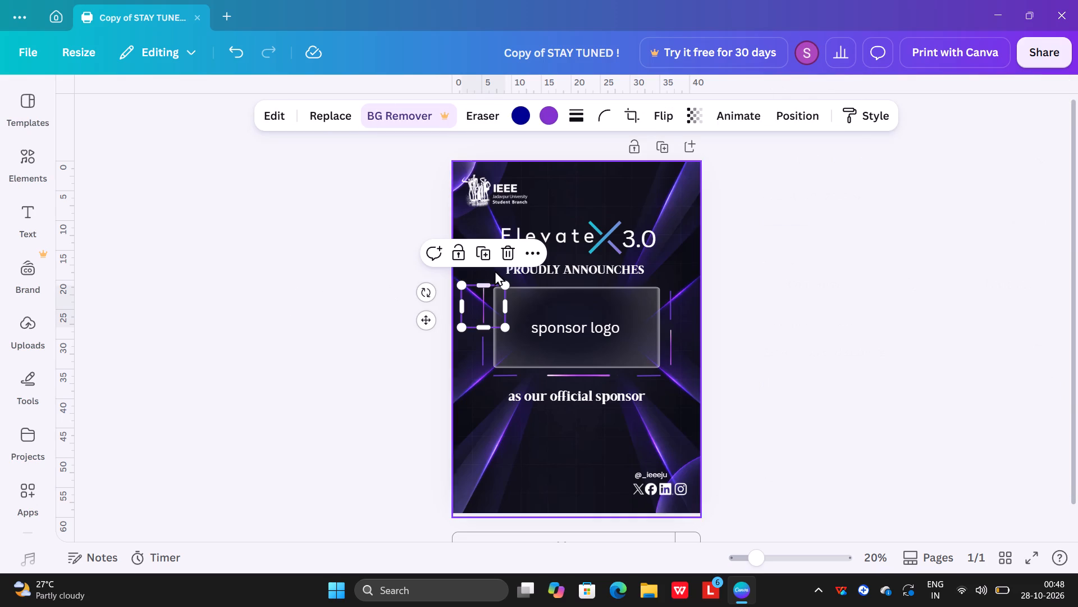
left_click(500, 249)
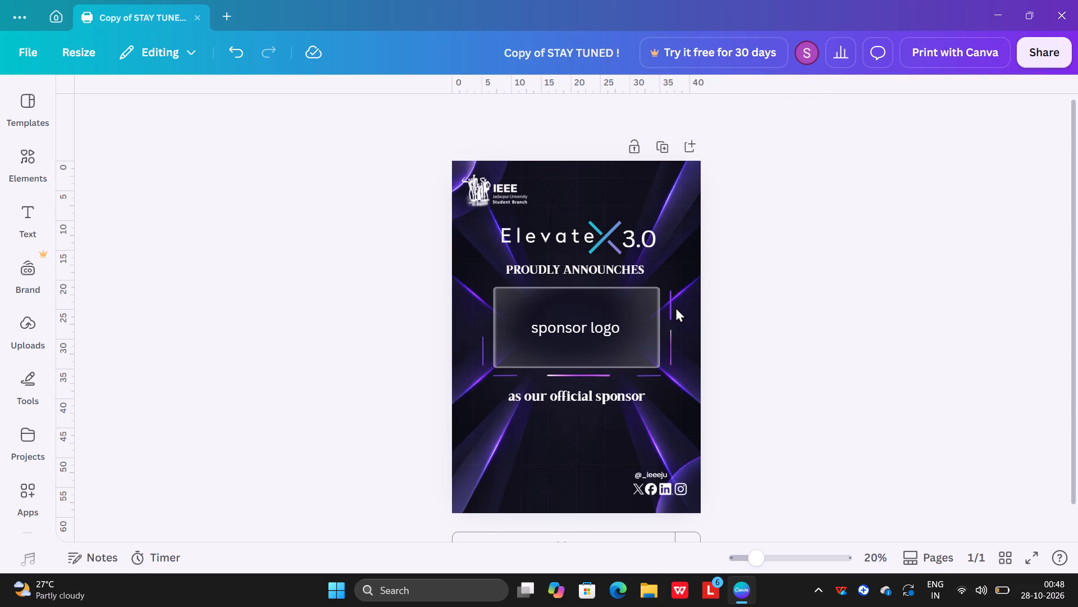
left_click(671, 307)
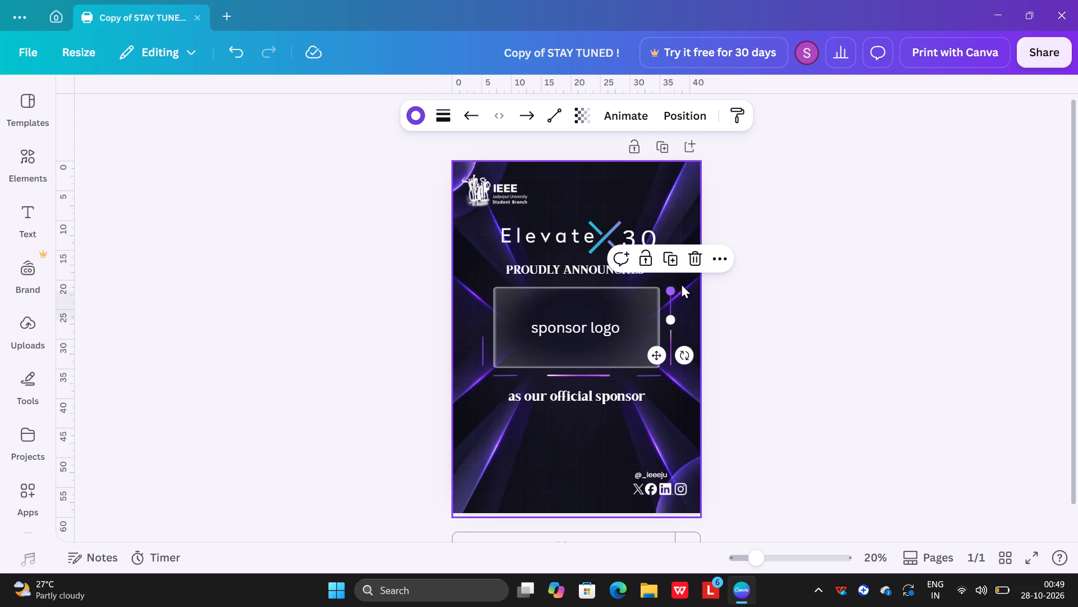
left_click(692, 263)
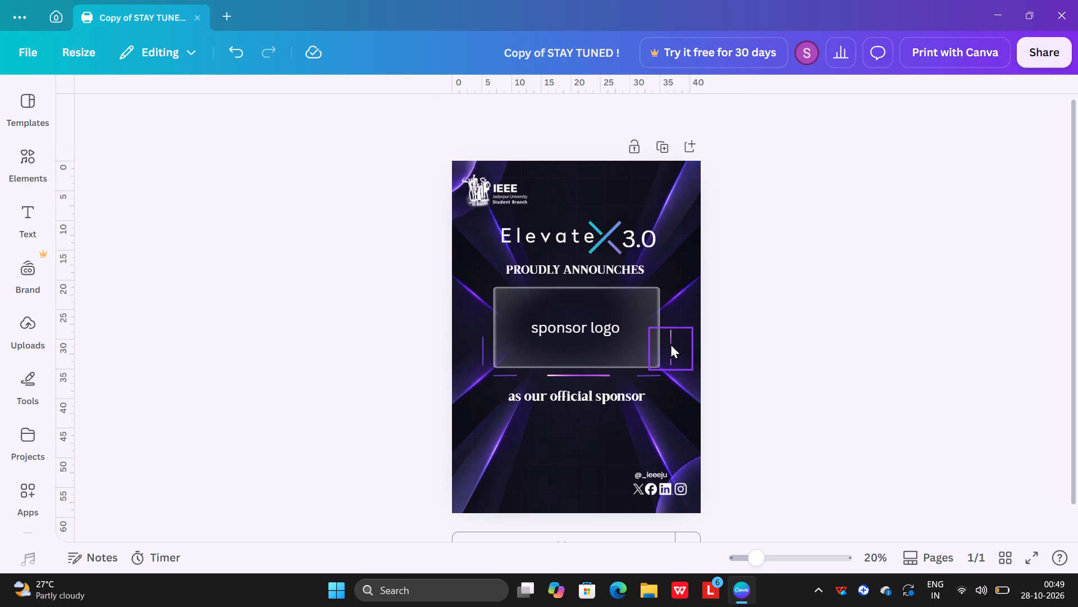
left_click(670, 343)
left_click(694, 300)
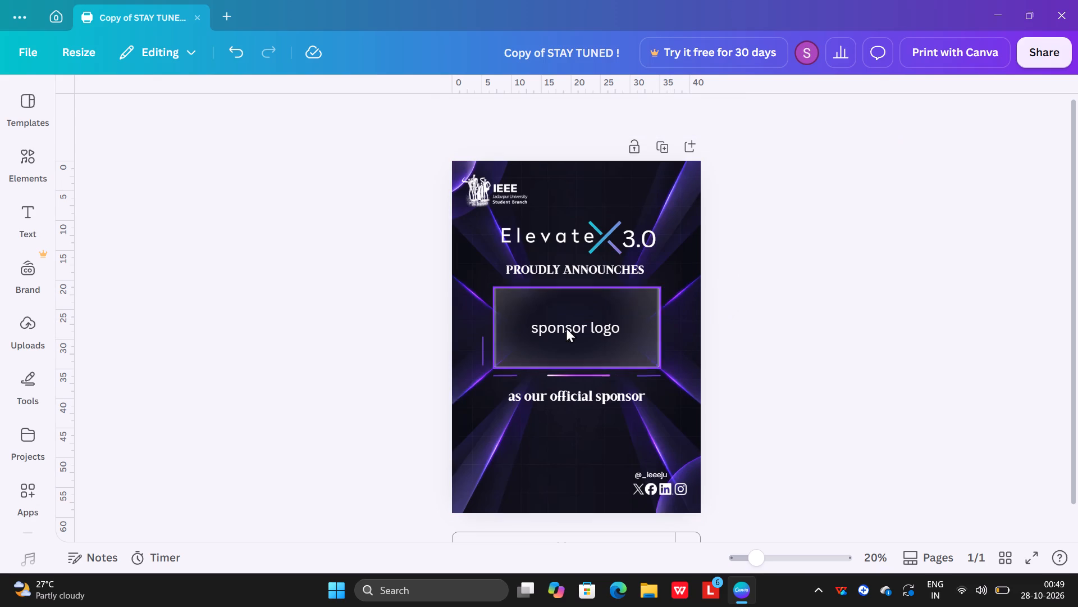
Delete the remaining vertical accent line beside the glass panel's lower left edge.
left_click(481, 347)
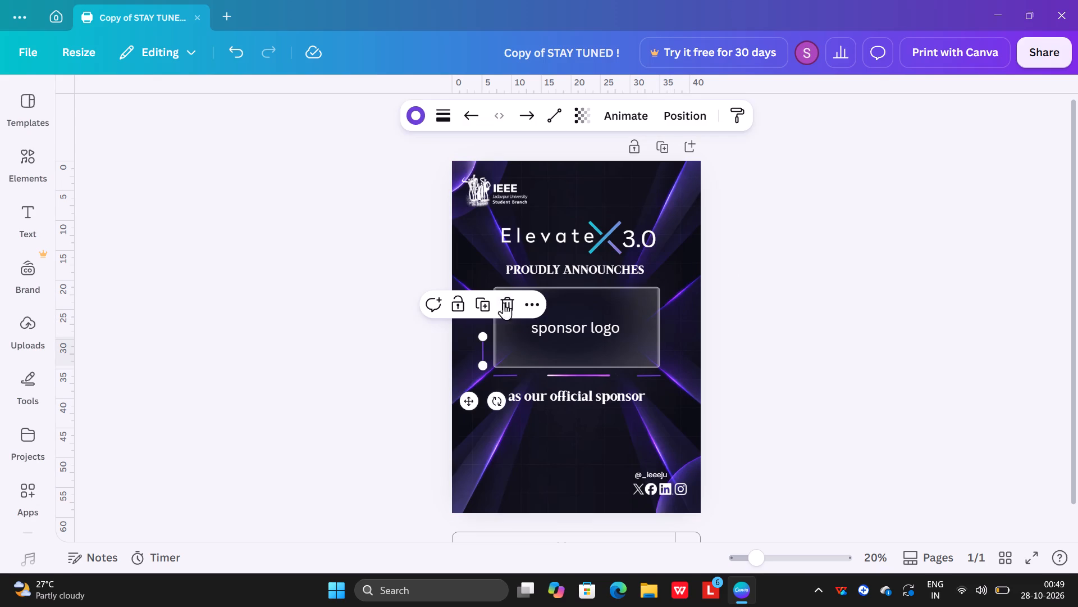
left_click(507, 303)
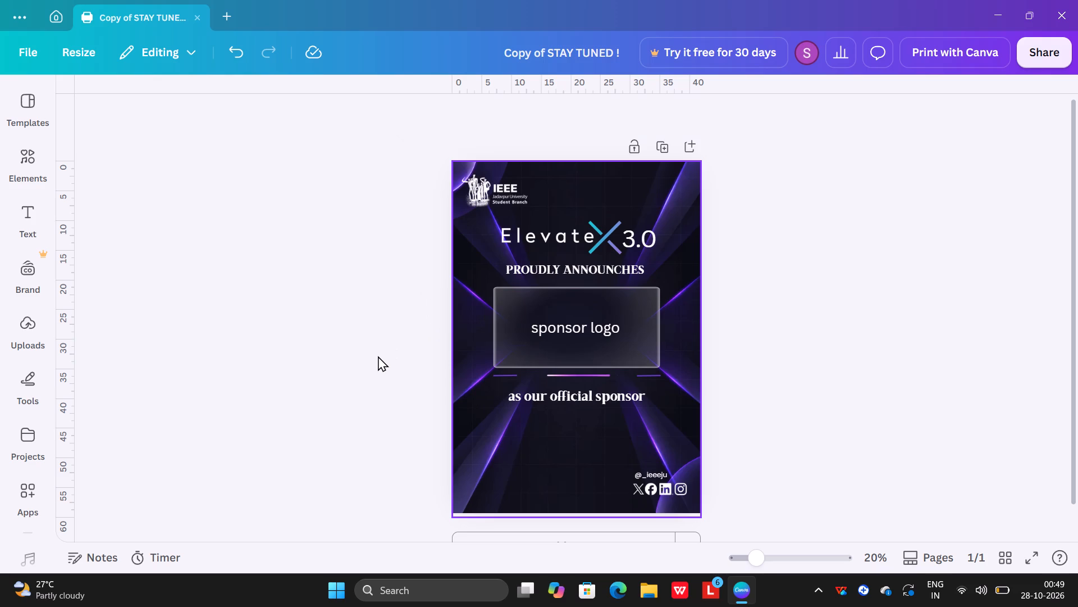
Delete both short purple lines and the pink gradient line between them below the glass panel.
left_click(506, 373)
left_click(527, 342)
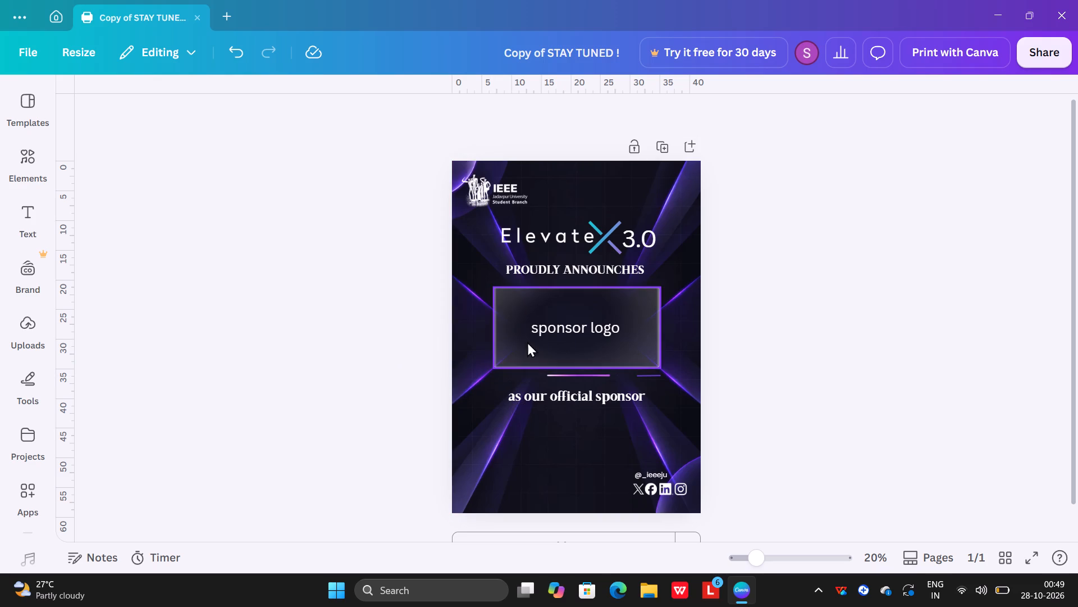
left_click(563, 375)
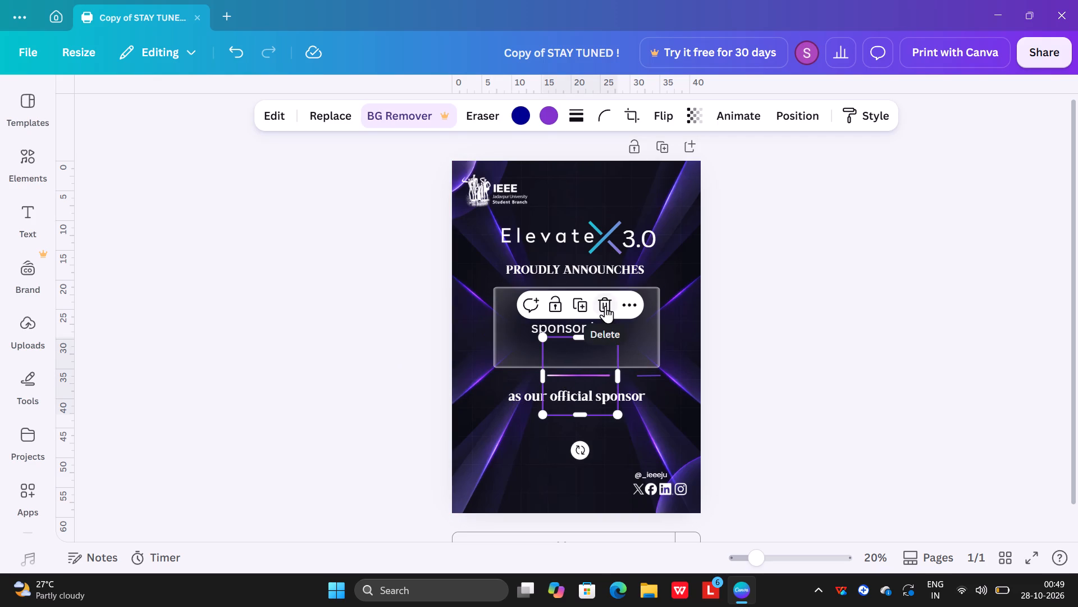
left_click(605, 306)
left_click(646, 377)
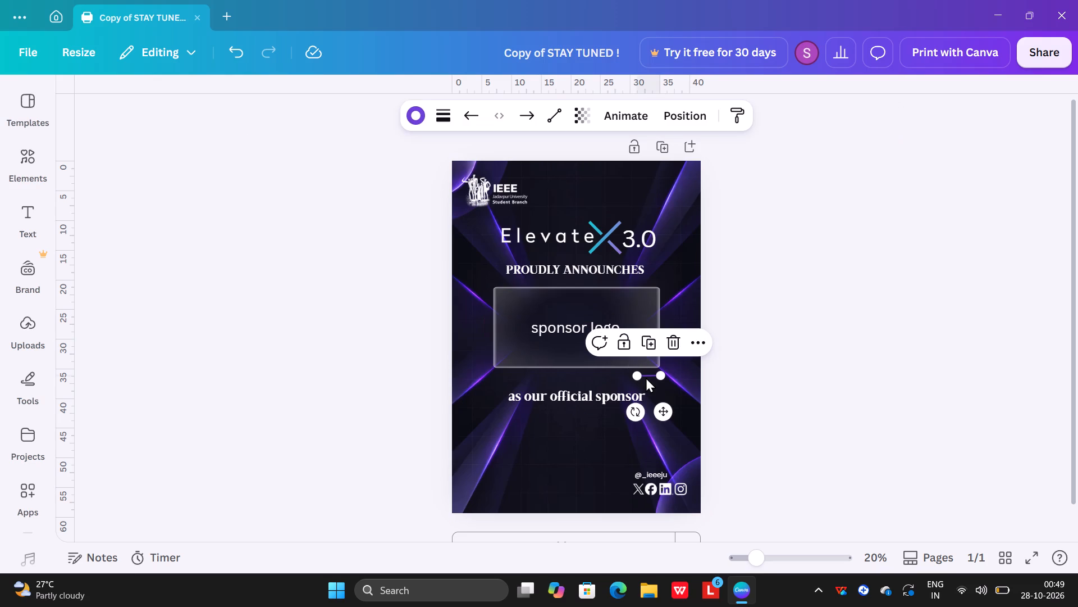
left_click(677, 339)
left_click(813, 422)
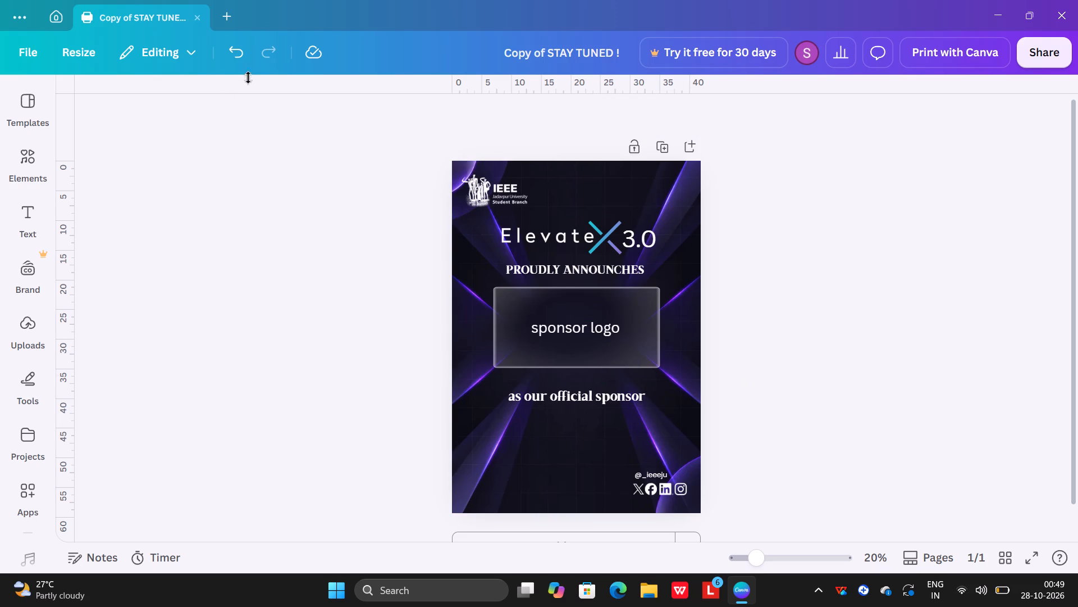
Undo the deletion of both short purple lines and the pink gradient line below the glass panel.
left_click(235, 63)
left_click(235, 63)
left_click(235, 63)
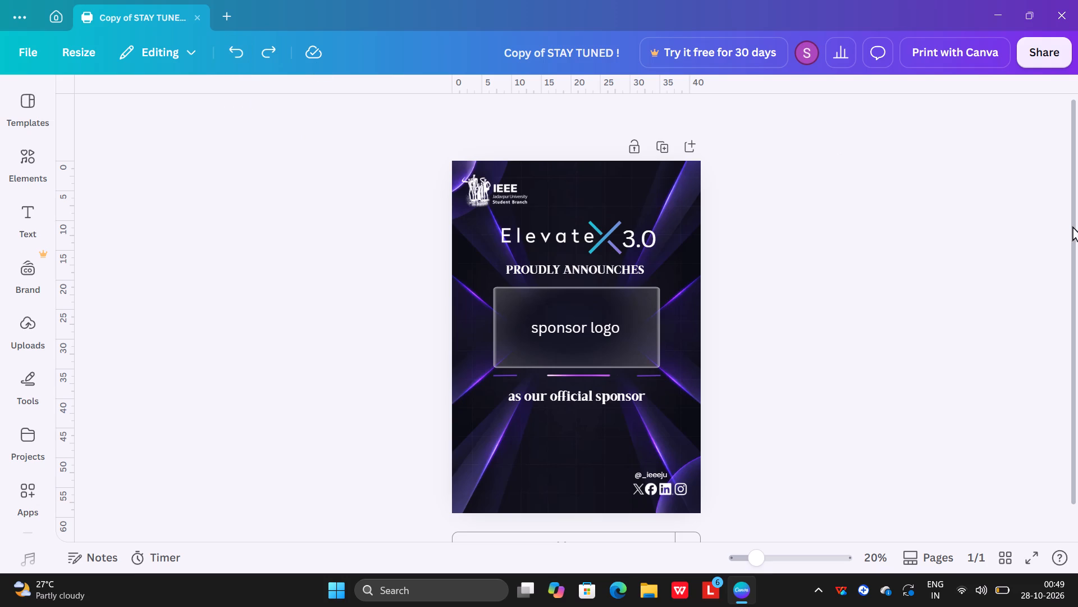
left_click(1064, 65)
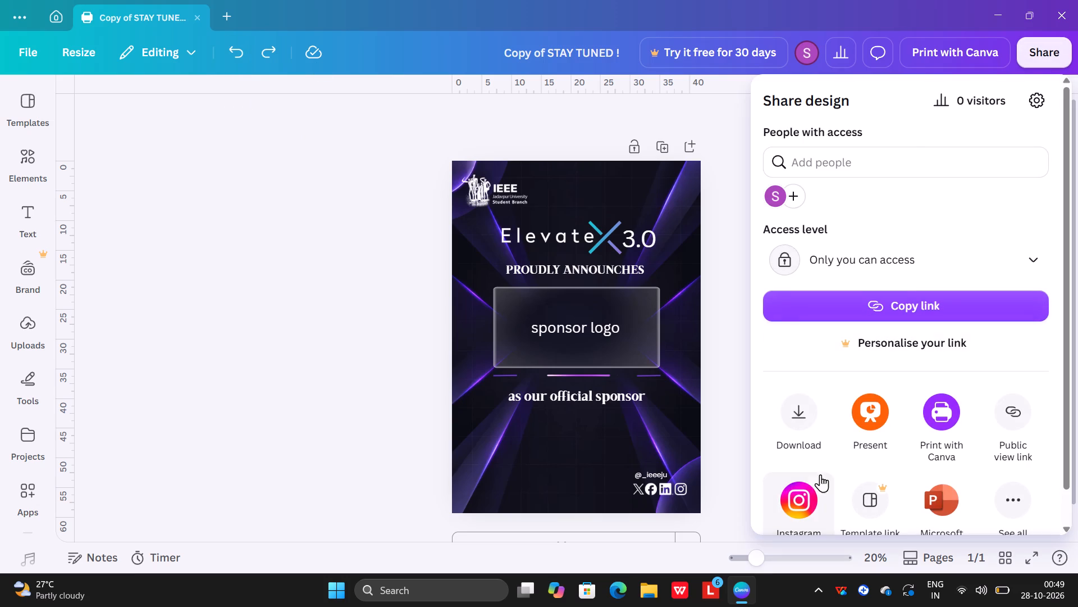
left_click(804, 420)
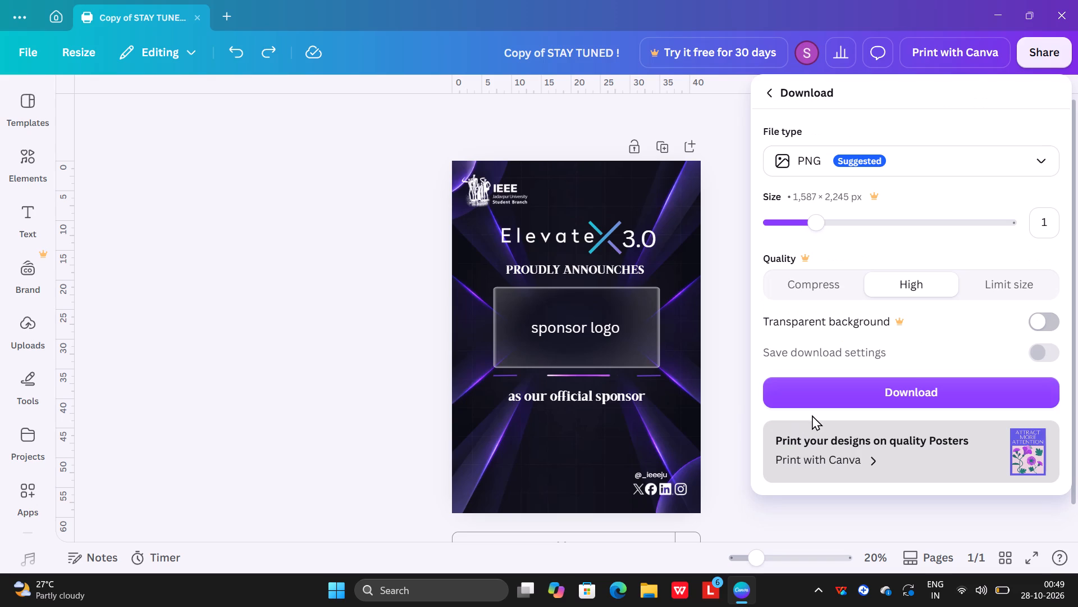